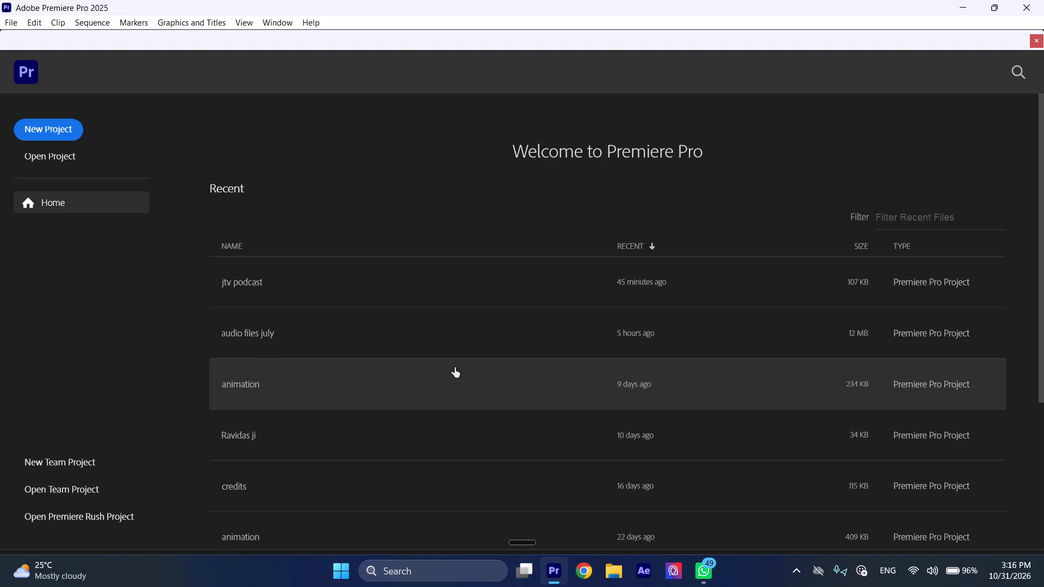
Open the recent project "audio files july".
left_click(452, 346)
left_click(456, 327)
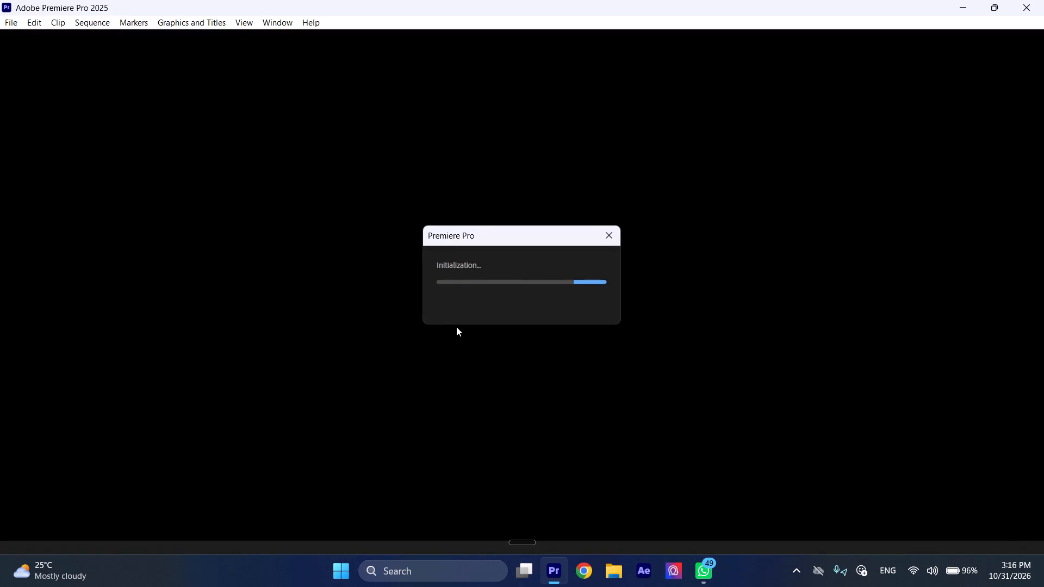
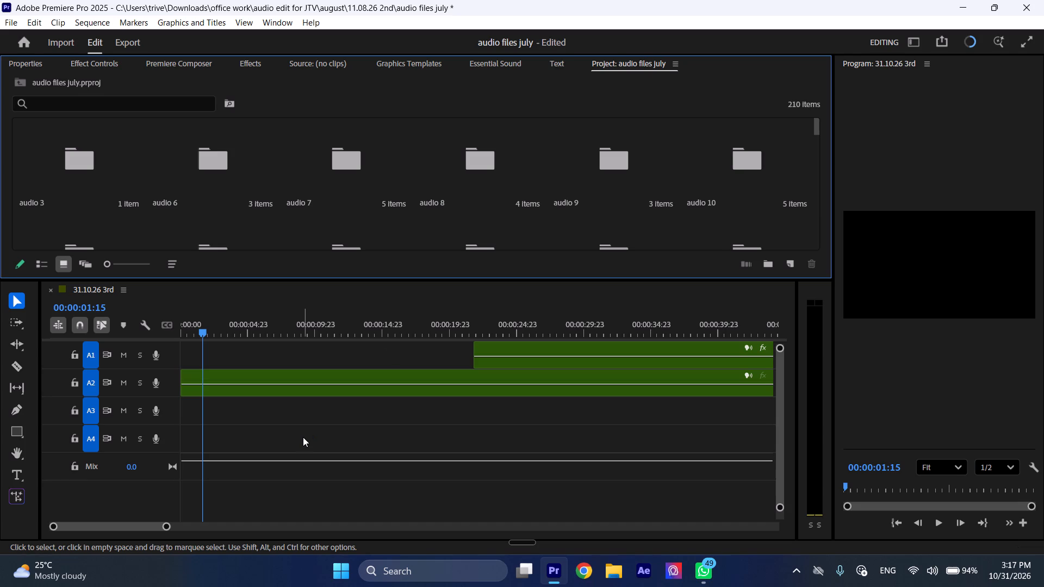
Look through the project's dated bins to find the most recent October 2026 audio folders.
scroll(555, 208, "down", 7)
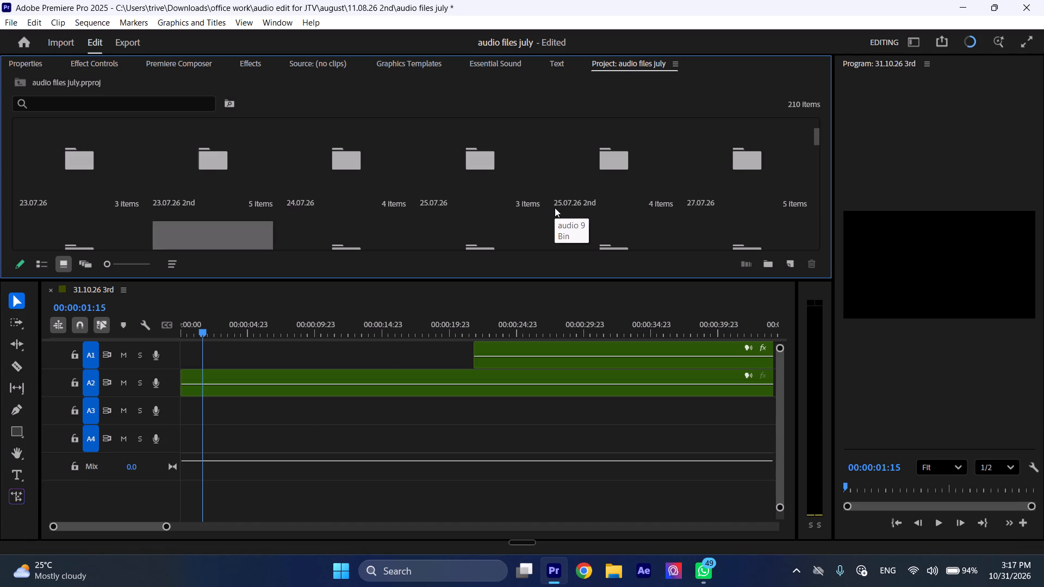
scroll(555, 208, "down", 12)
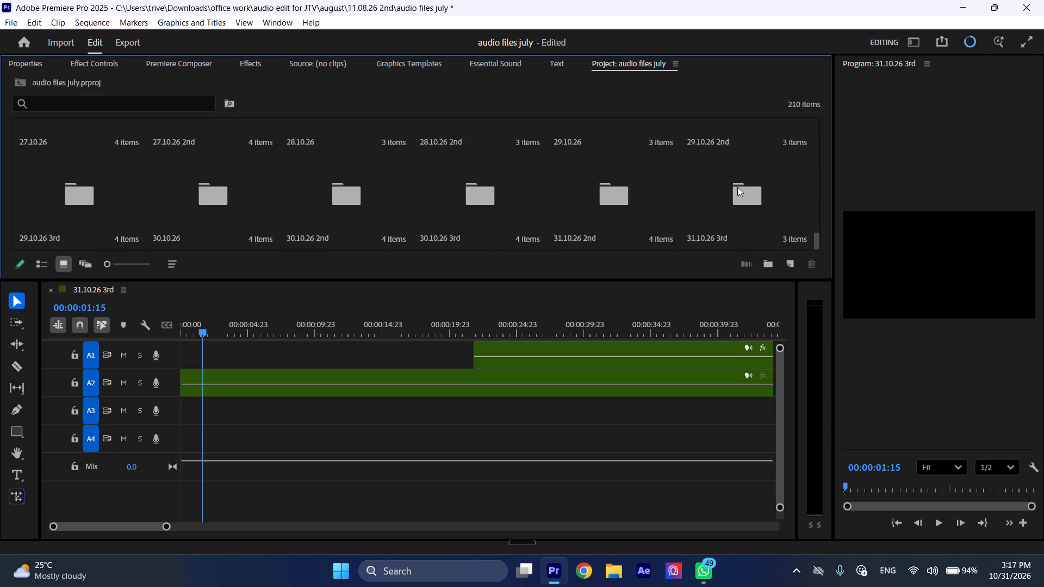
left_click(816, 240)
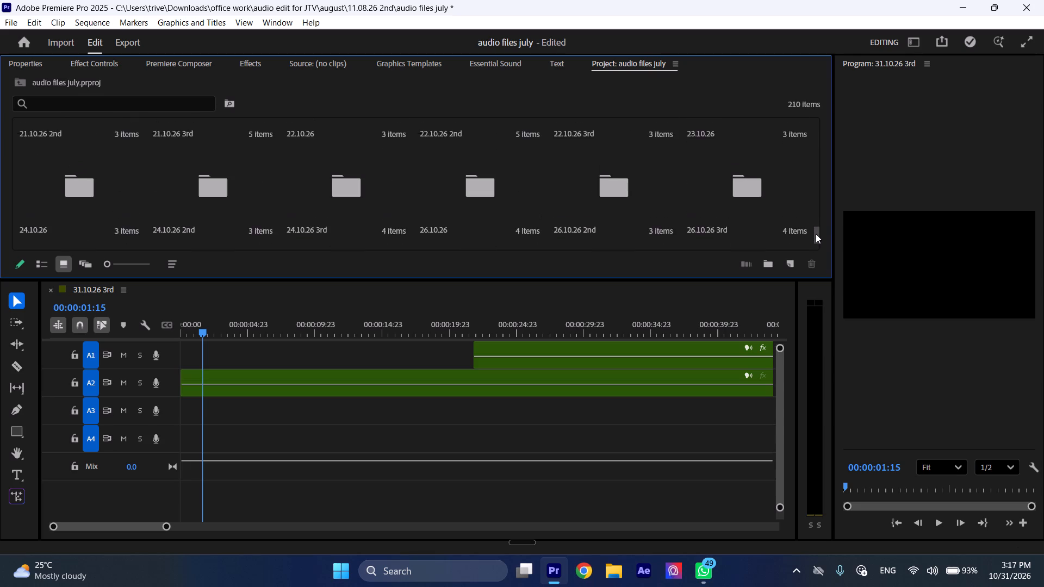
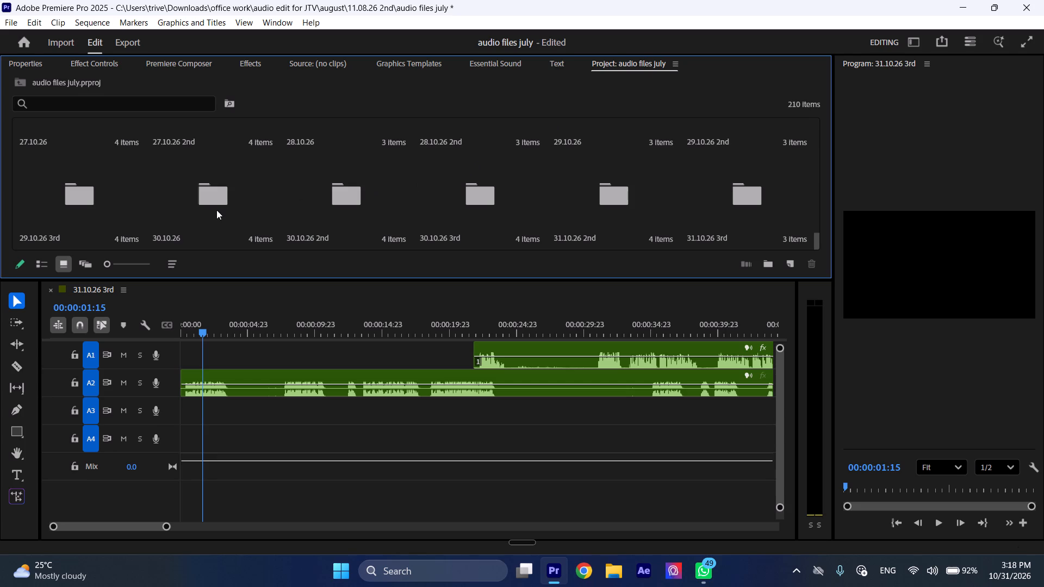
Open the "29.10.26 3rd" bin to view its sequence and audio recordings.
double_click(84, 199)
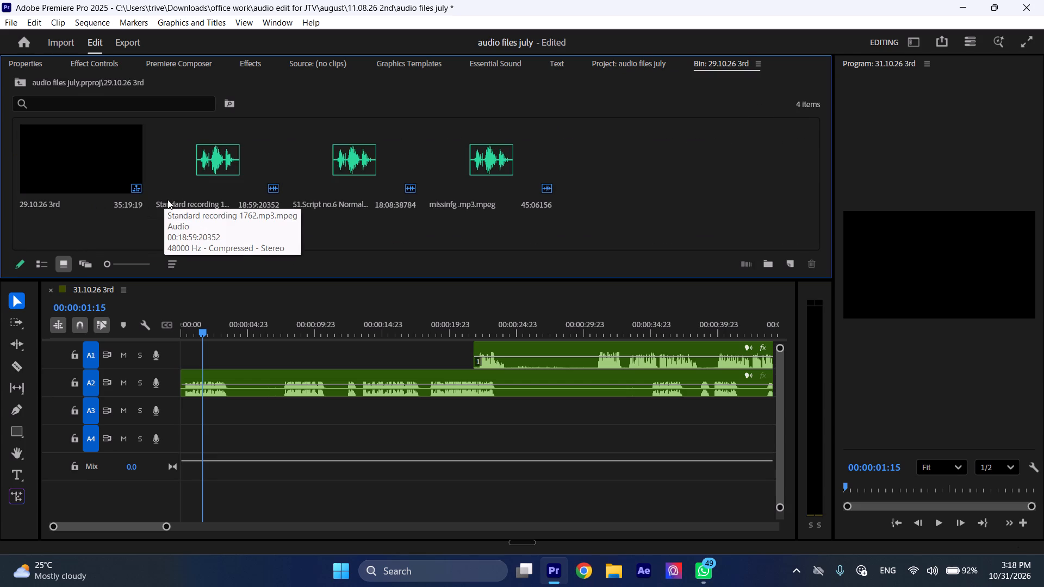
Open the "29.10.26 3rd" sequence from its bin in the timeline.
double_click(115, 166)
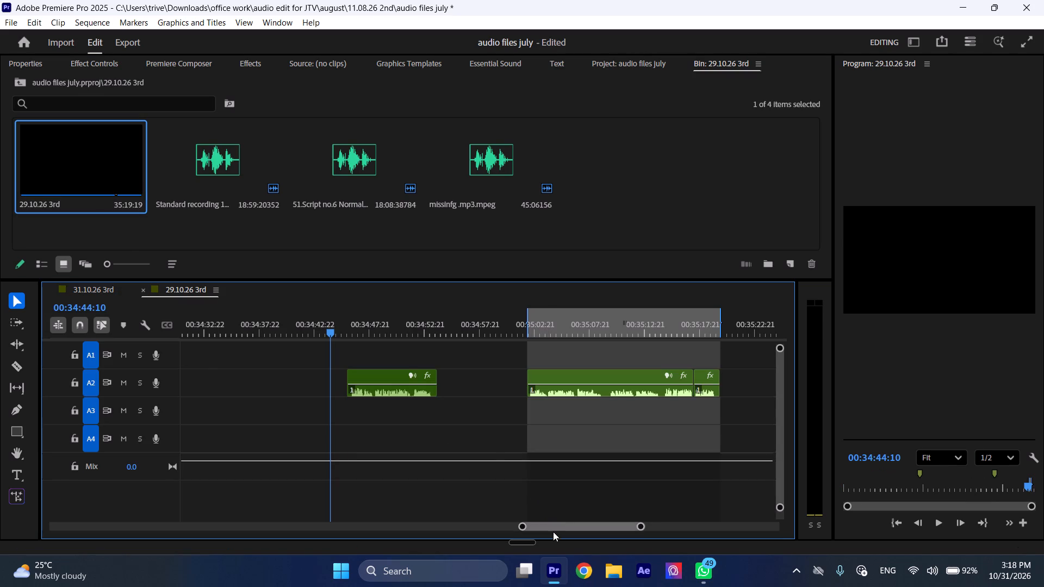
Look over the arrangement of audio clips along the "29.10.26 3rd" sequence, finishing at its beginning.
left_click_drag(550, 525, 151, 517)
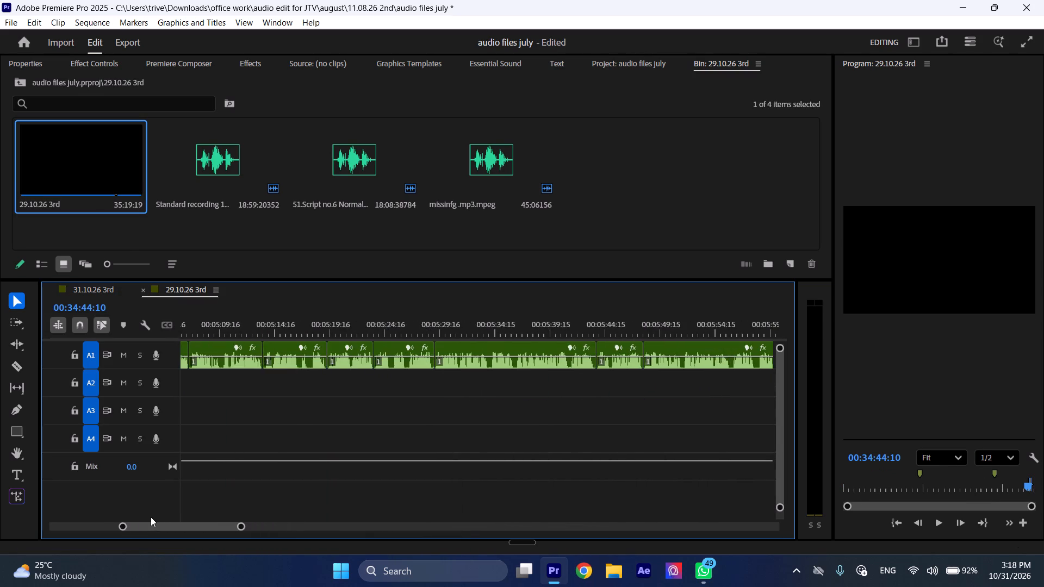
left_click_drag(151, 517, 422, 501)
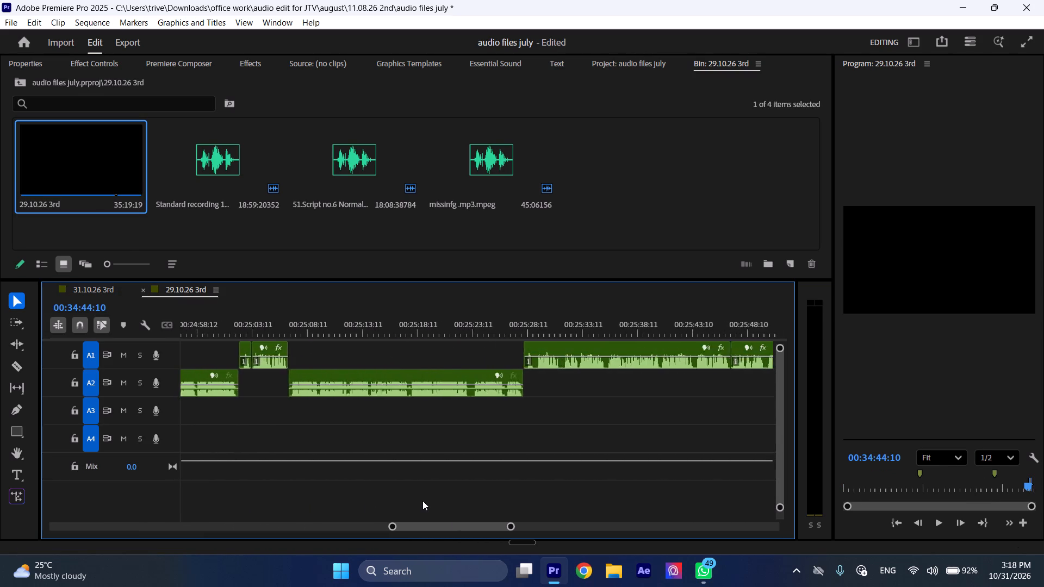
left_click_drag(422, 501, 488, 494)
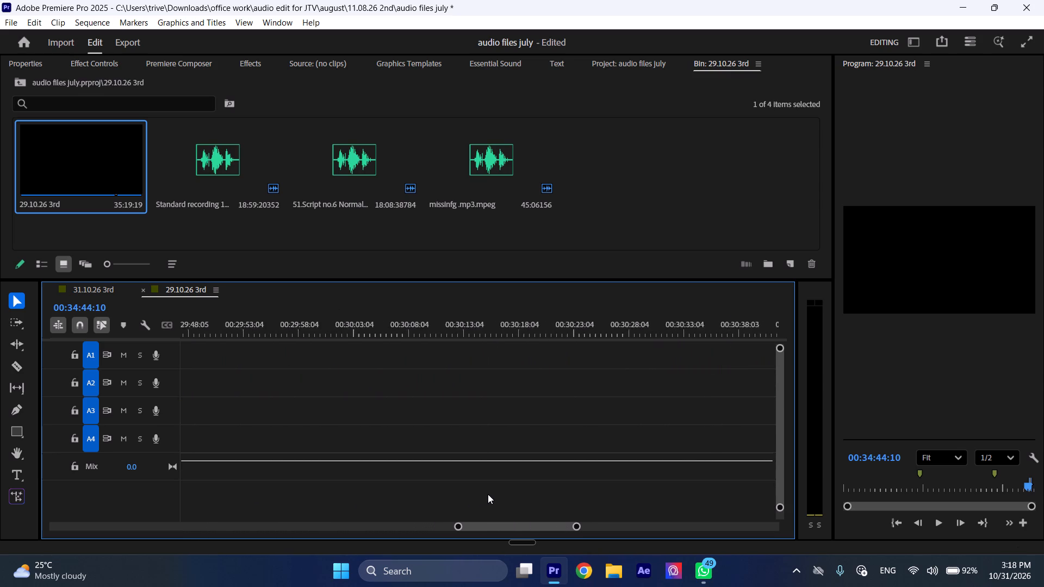
left_click_drag(488, 494, 169, 514)
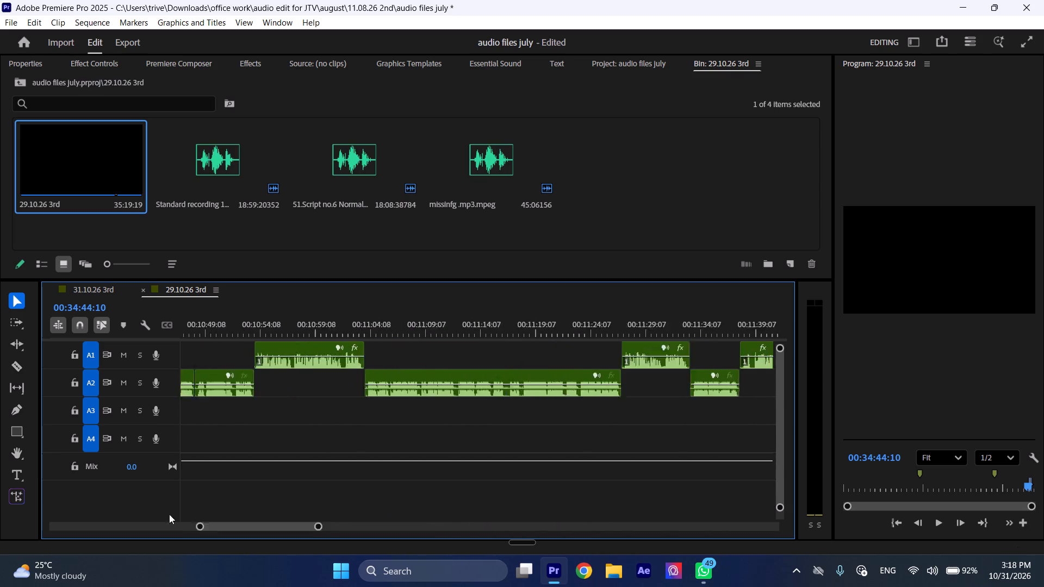
left_click_drag(169, 514, 49, 517)
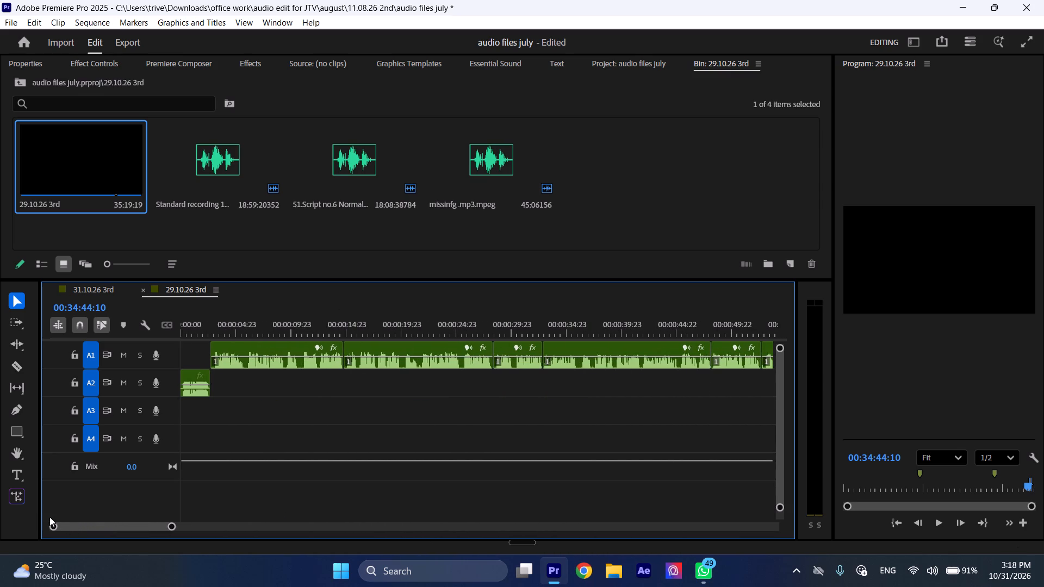
left_click_drag(49, 517, 53, 517)
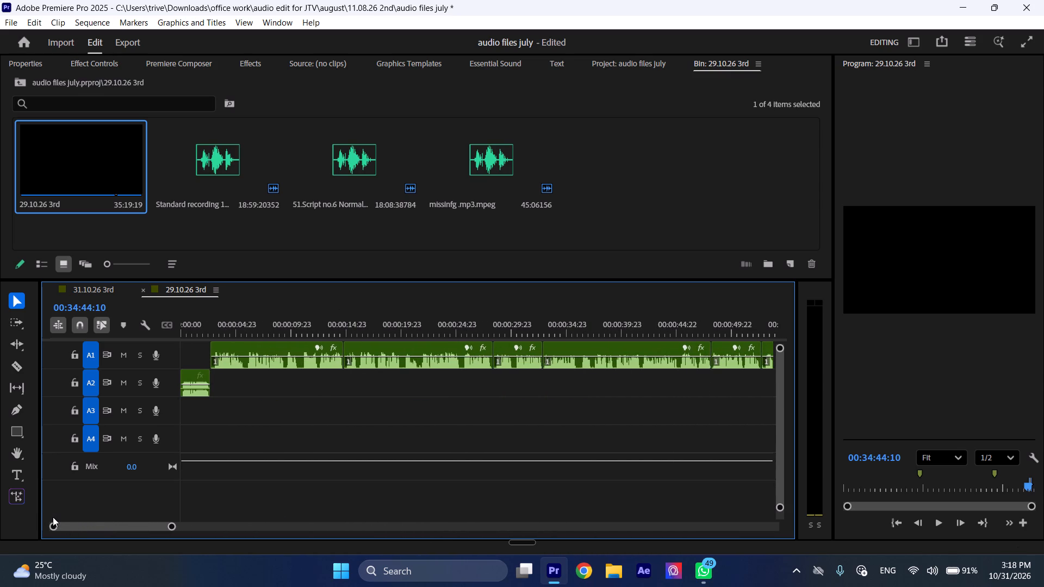
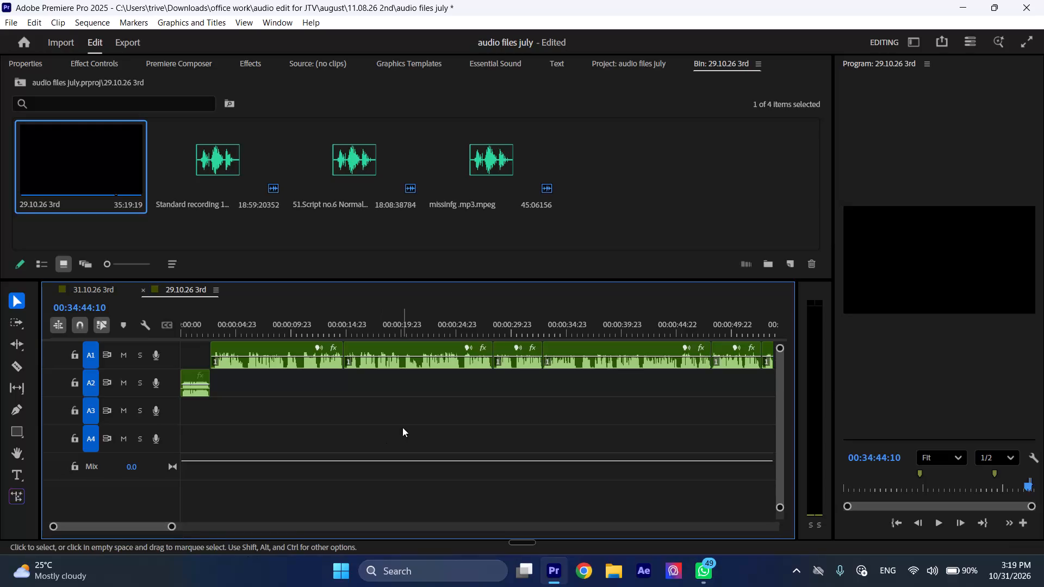
Examine the audio clips across the whole "29.10.26 3rd" sequence, from its beginning through to the last clips on track A2.
scroll(402, 427, "left", 6)
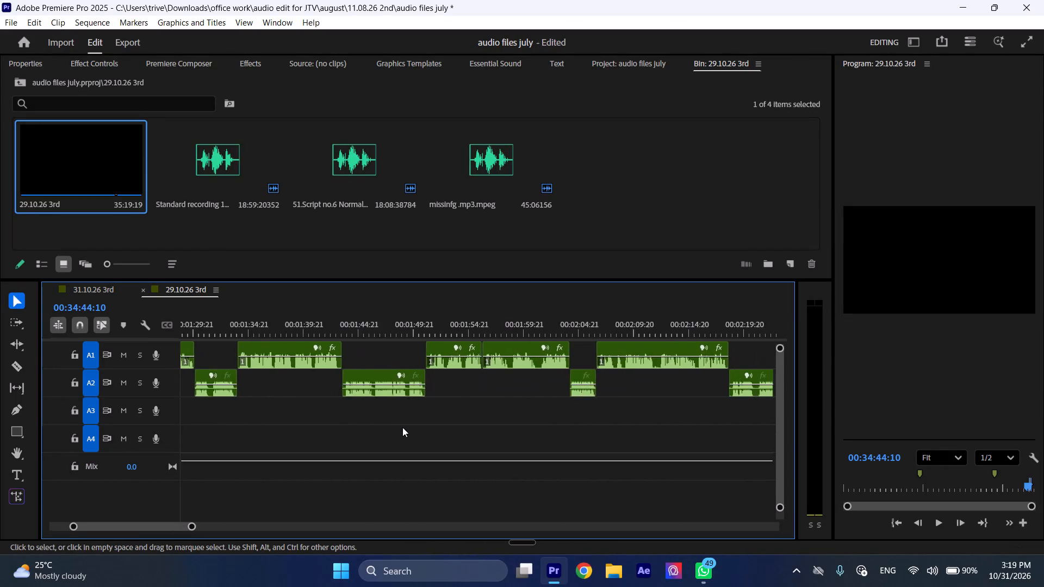
scroll(402, 427, "left", 10)
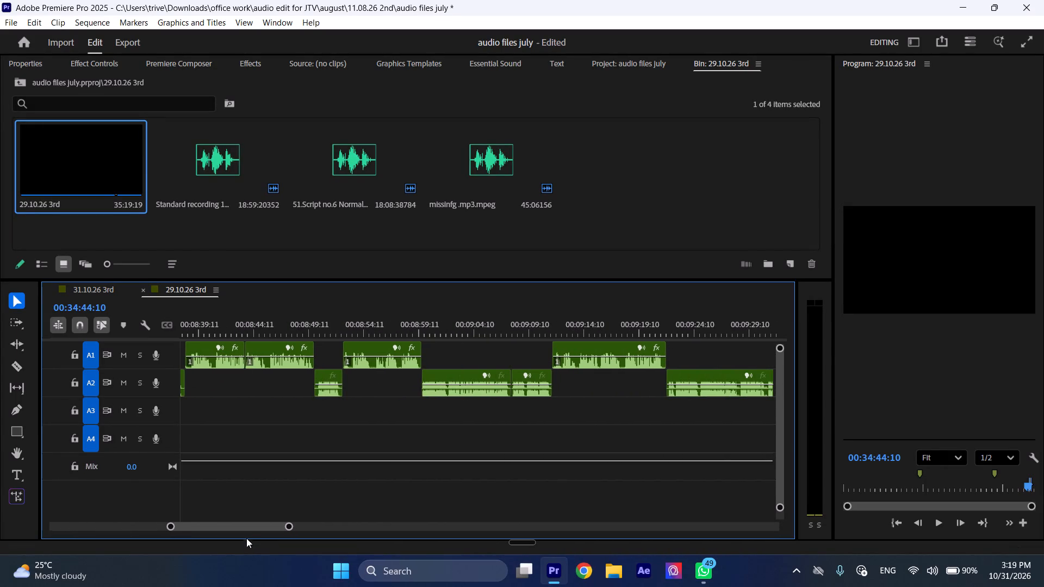
left_click_drag(247, 530, 363, 531)
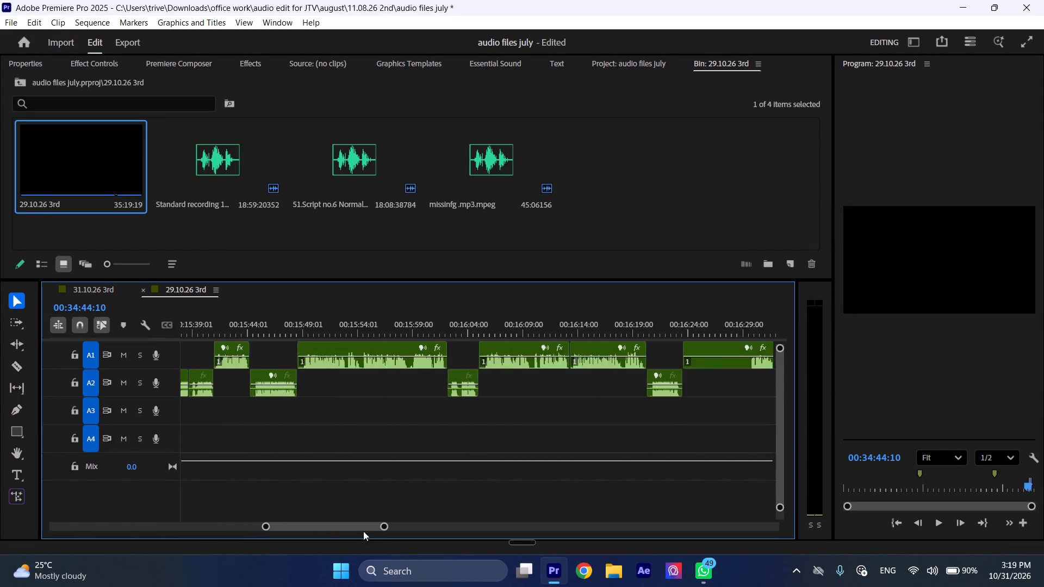
left_click_drag(363, 531, 517, 522)
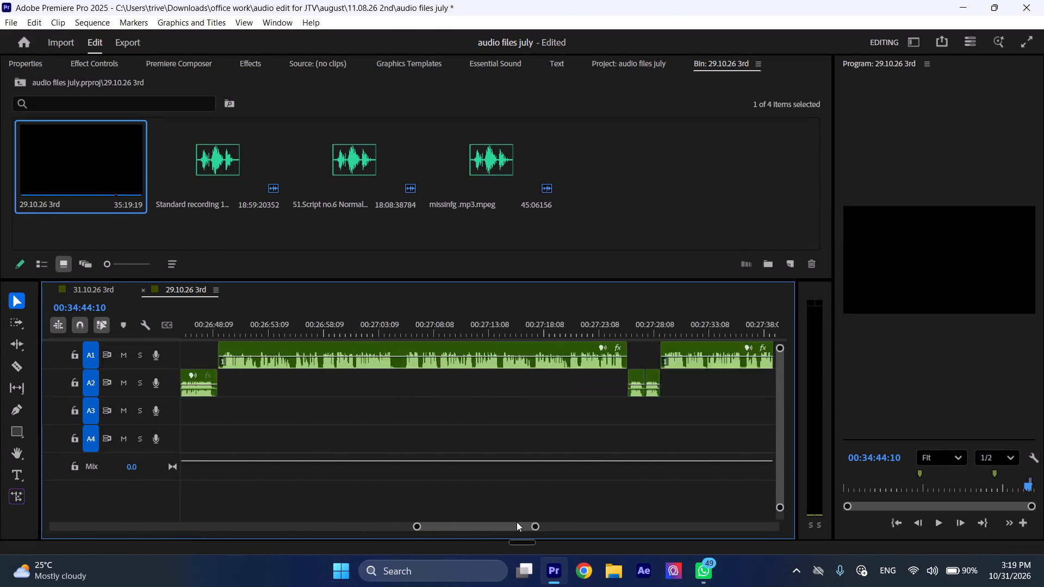
left_click_drag(517, 522, 588, 498)
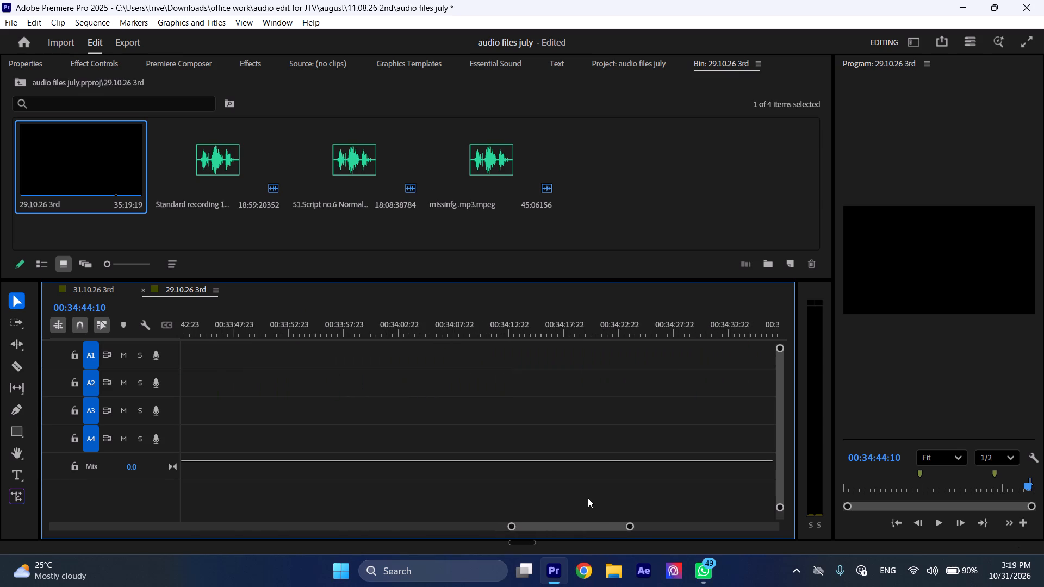
left_click_drag(588, 498, 602, 510)
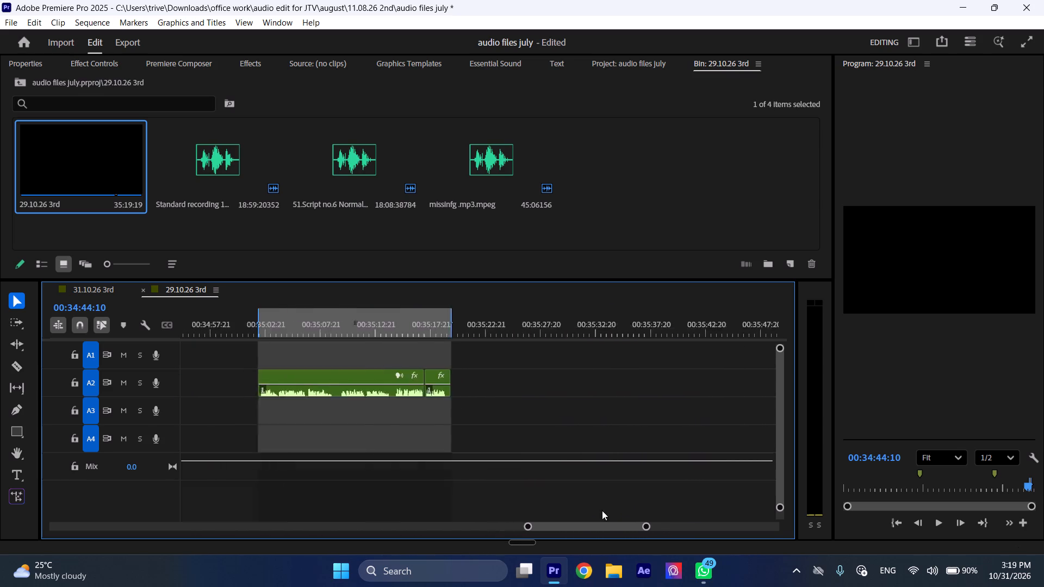
Play back about five seconds of the clip on track A2 inside the marked range, starting from 00:35:02:17.
left_click_drag(602, 510, 599, 512)
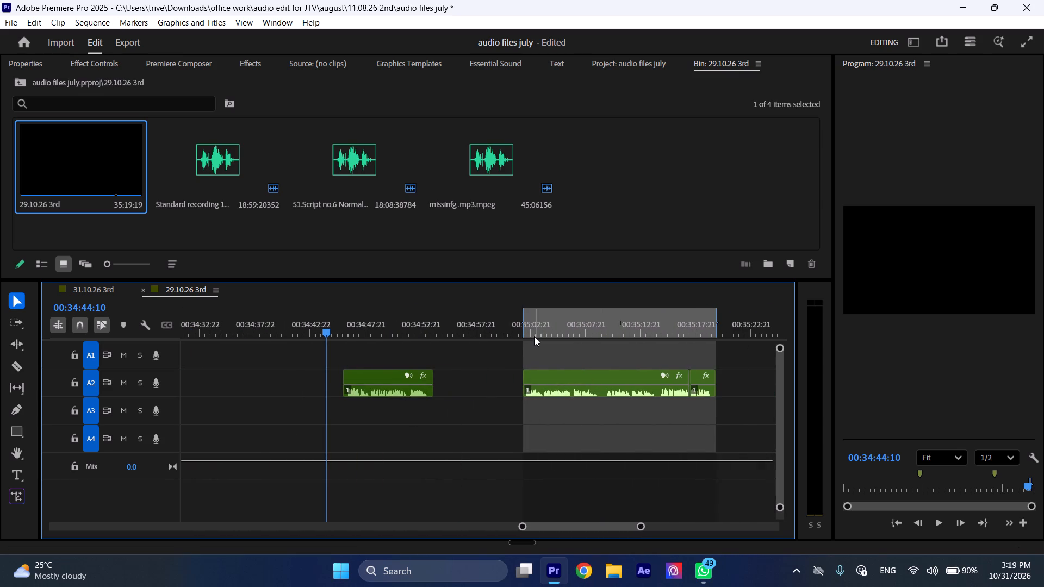
left_click(529, 336)
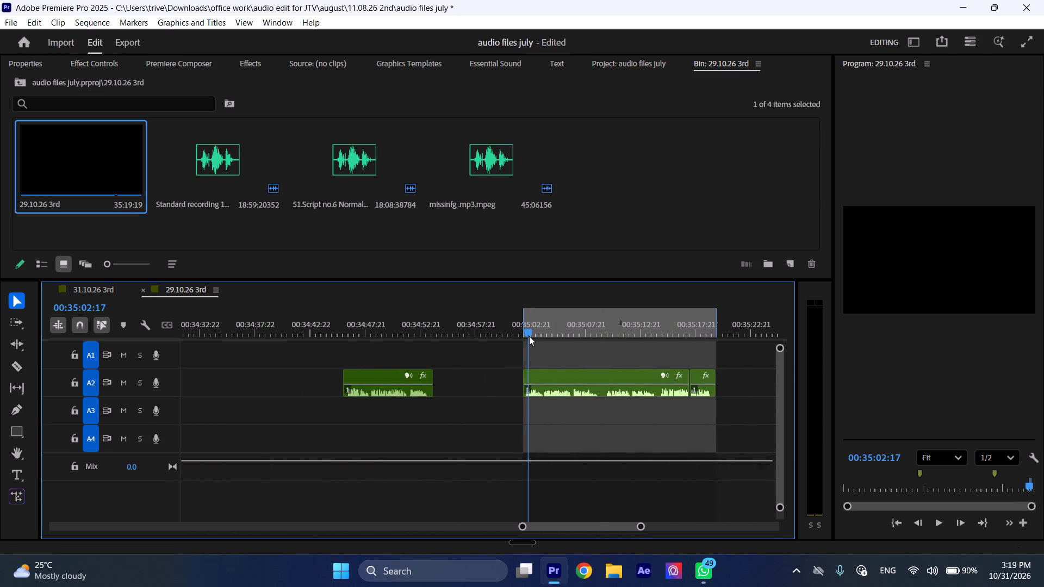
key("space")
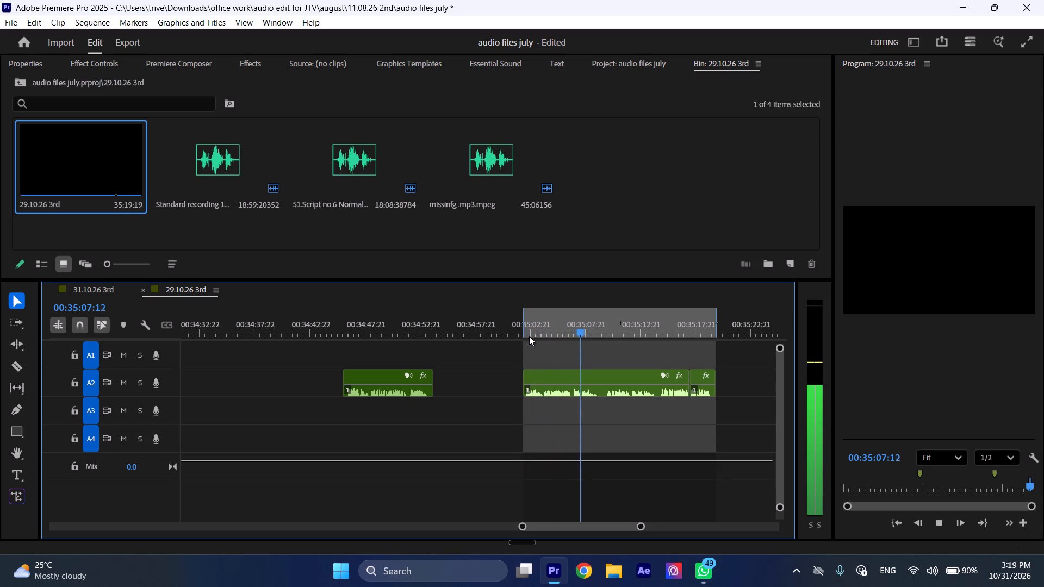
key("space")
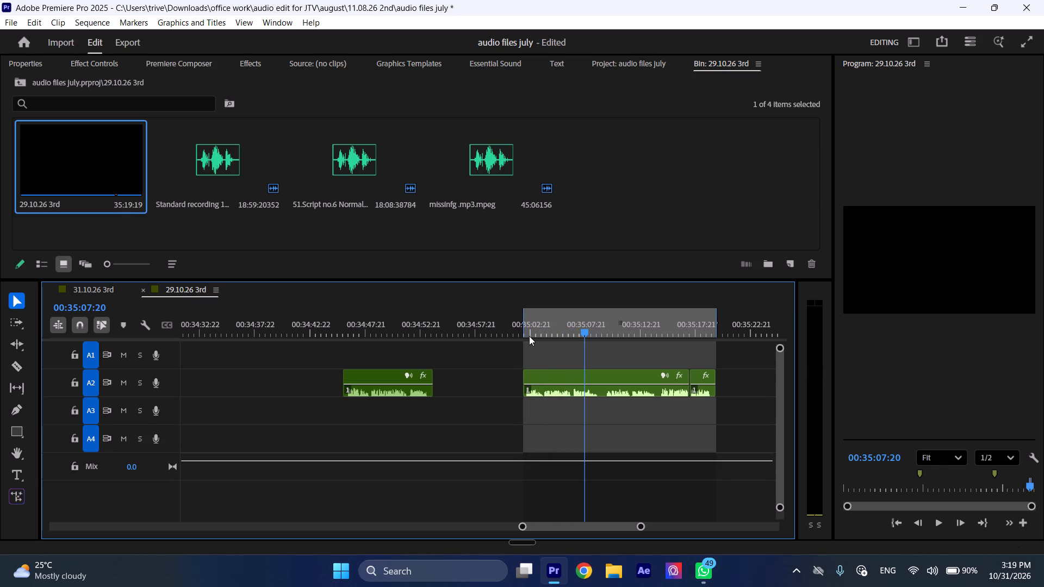
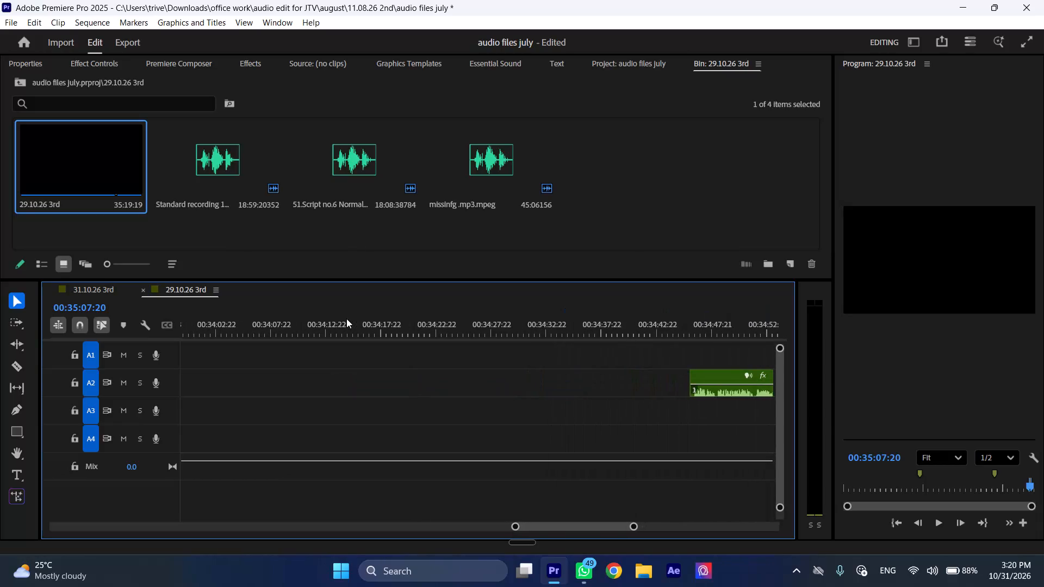
Scrub through the last closely spaced clips on tracks A1 and A2, from about 00:27:12 to 00:29:26, ending near the marker at 00:28:24:23.
key("ctrl+shift+x")
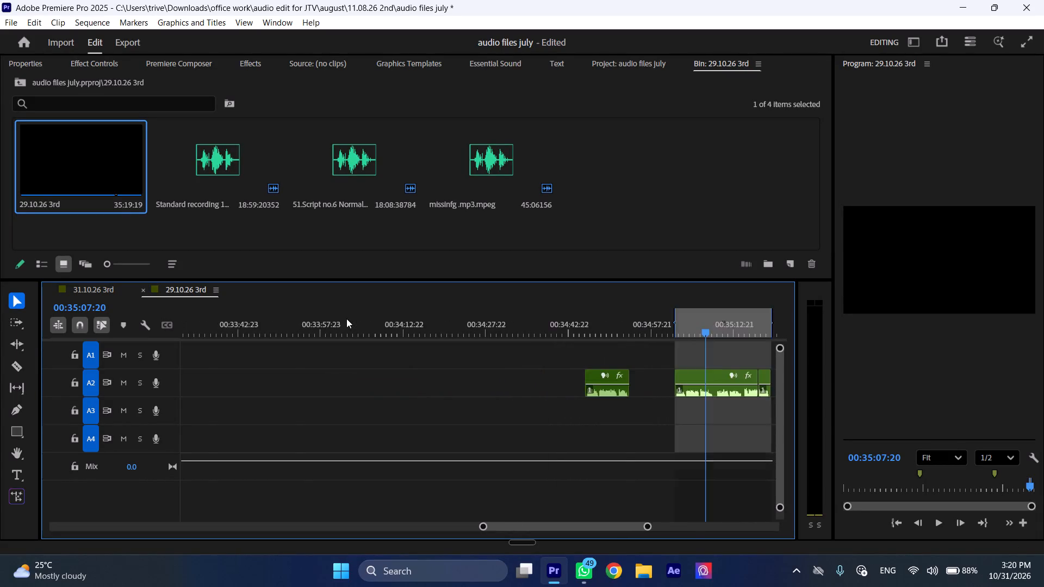
key("ctrl+shift+x")
key("ctrl+shift+x")
key("ctrl+shift+x")
scroll(346, 319, "right", 1)
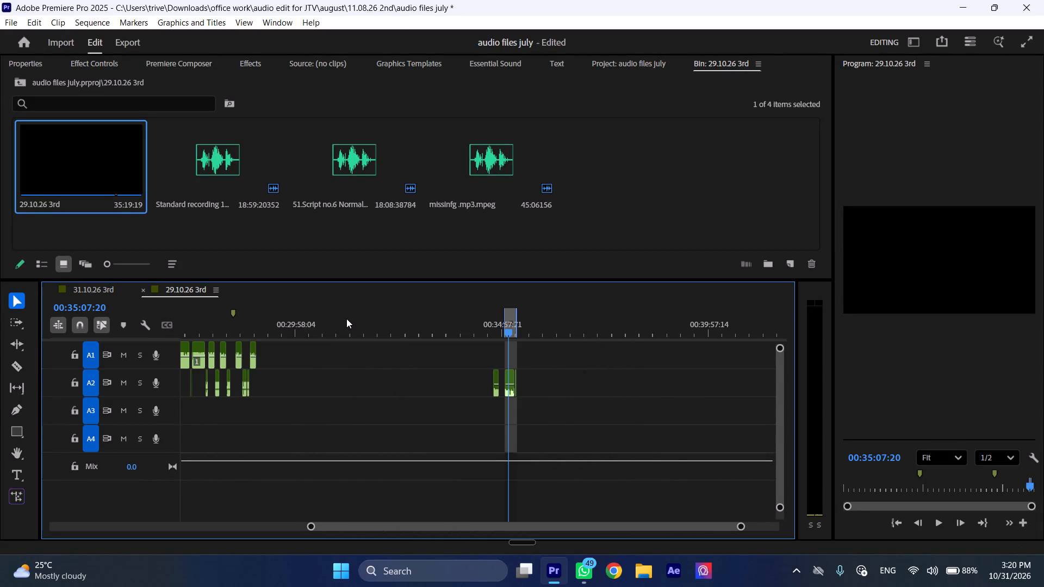
scroll(346, 319, "right", 1)
left_click_drag(331, 327, 368, 326)
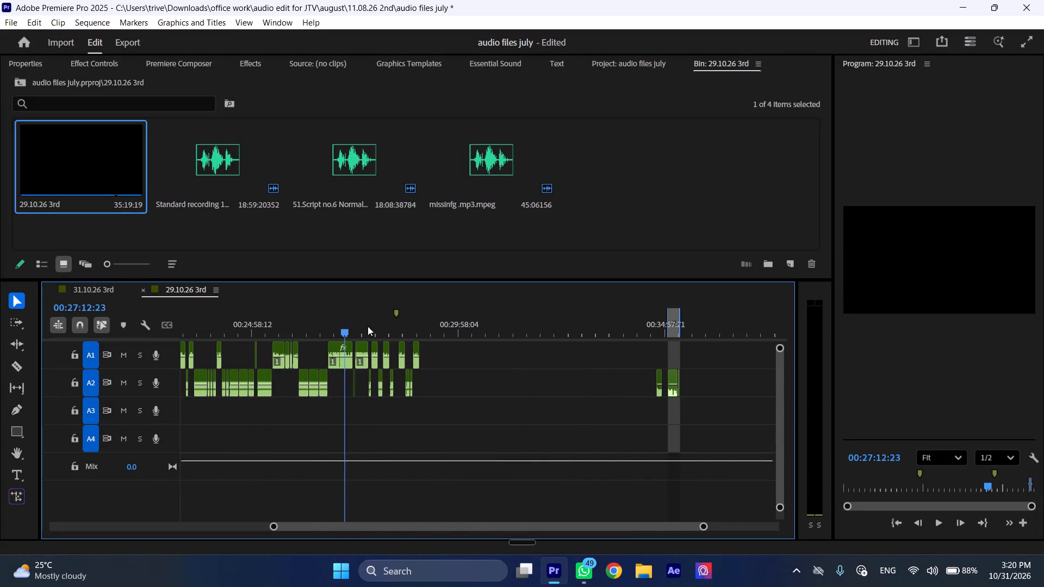
left_click_drag(368, 326, 433, 330)
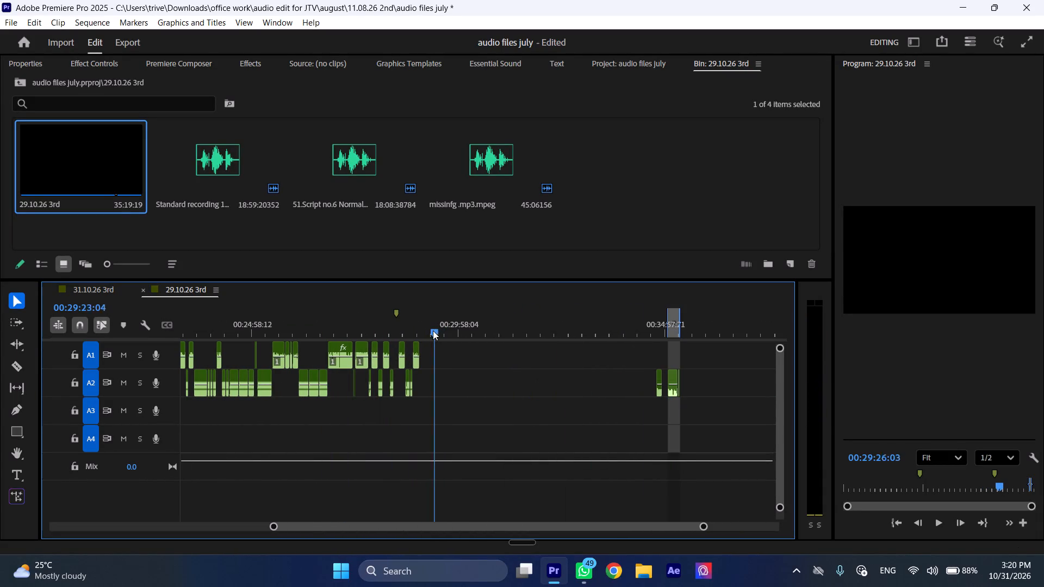
left_click_drag(433, 330, 395, 329)
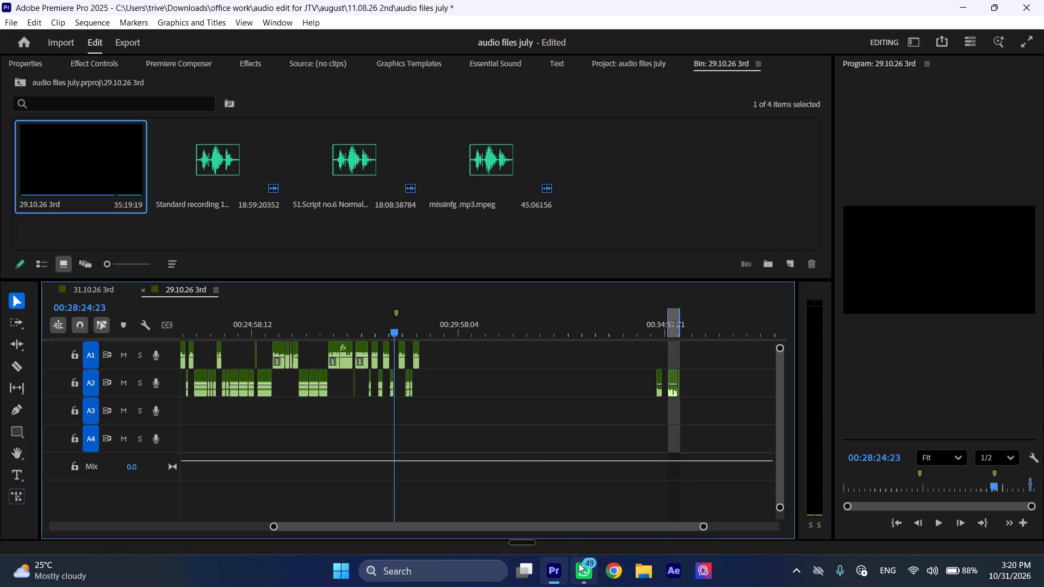
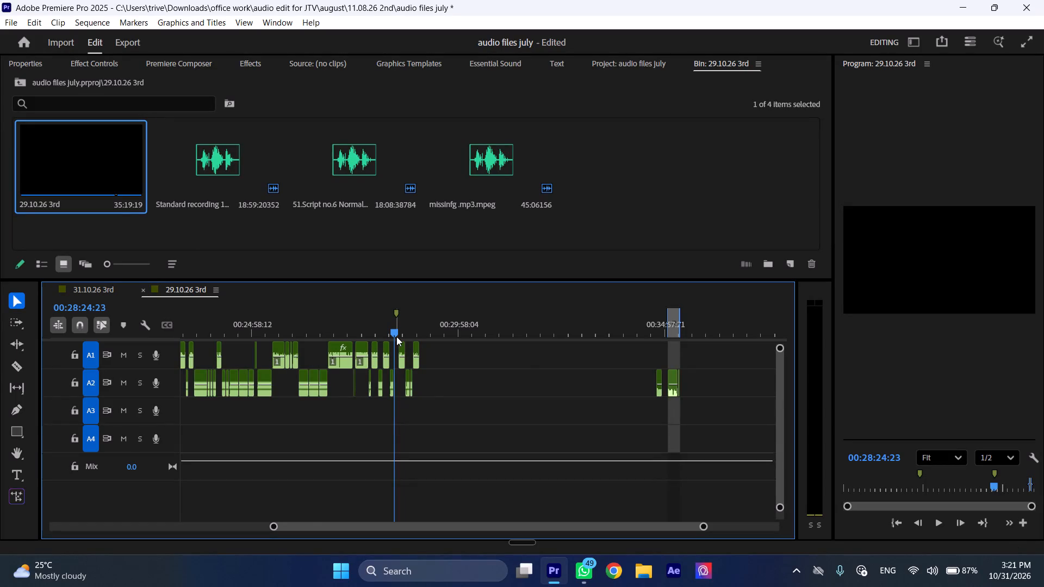
Return to the very start of the "29.10.26 3rd" sequence and listen to its first three seconds.
key("ctrl+shift+c")
key("ctrl+shift+c")
key("ctrl+shift+x")
key("ctrl+shift+x")
key("ctrl+shift+x")
key("ctrl+shift+x")
key("ctrl+shift+x")
key("ctrl+shift+x")
key("ctrl+shift+x")
key("ctrl+shift+x")
key("ctrl+shift+x")
key("ctrl+shift+x")
key("ctrl+shift+x")
key("ctrl+shift+x")
key("ctrl+shift+x")
key("ctrl+shift+x")
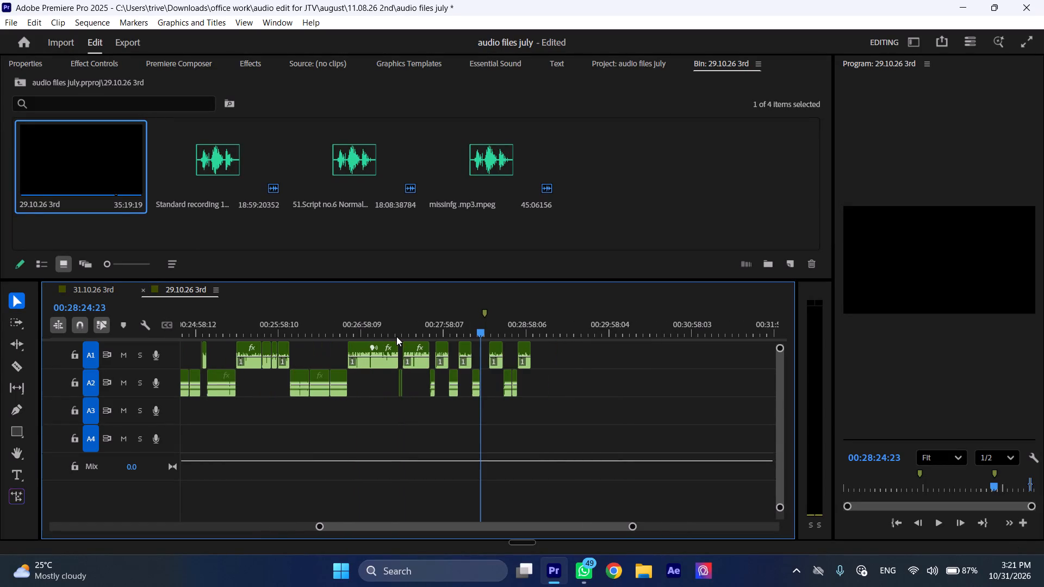
left_click_drag(198, 324, 194, 324)
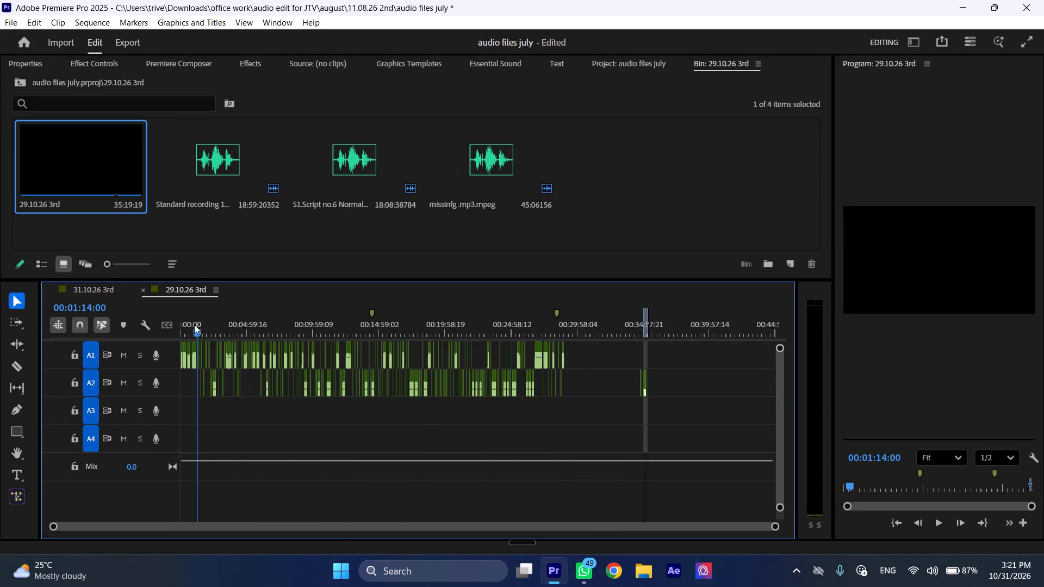
left_click_drag(194, 324, 166, 330)
key("space")
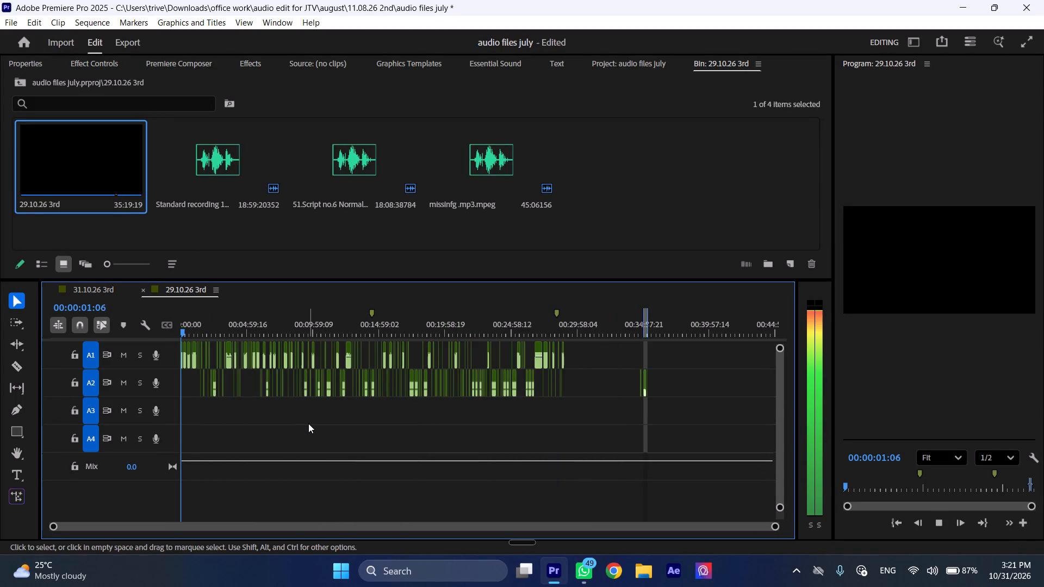
key("space")
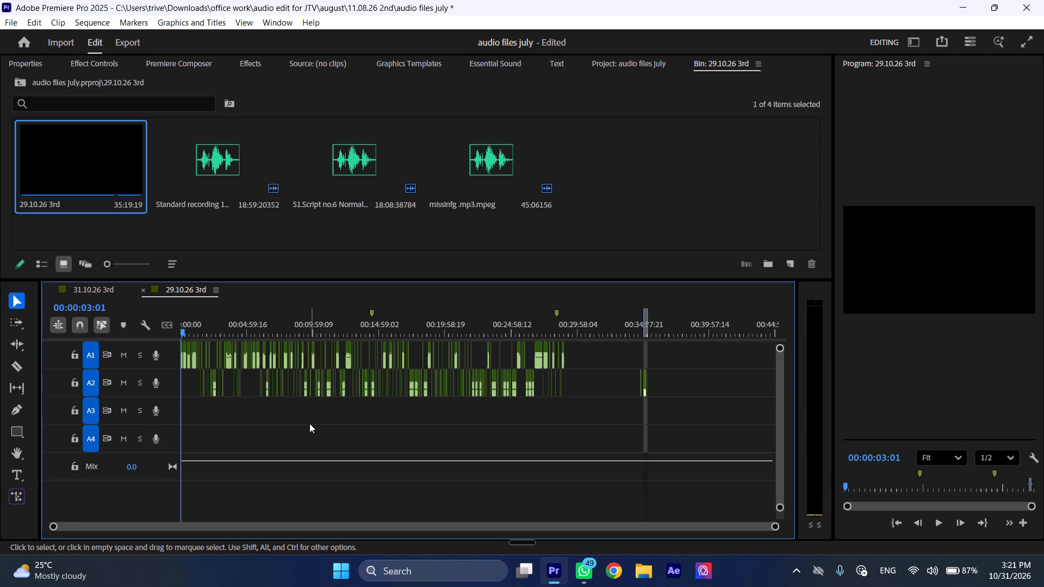
Open the "31.10.26 3rd" sequence in the timeline and listen to the first few seconds of its audio from the beginning.
left_click(103, 291)
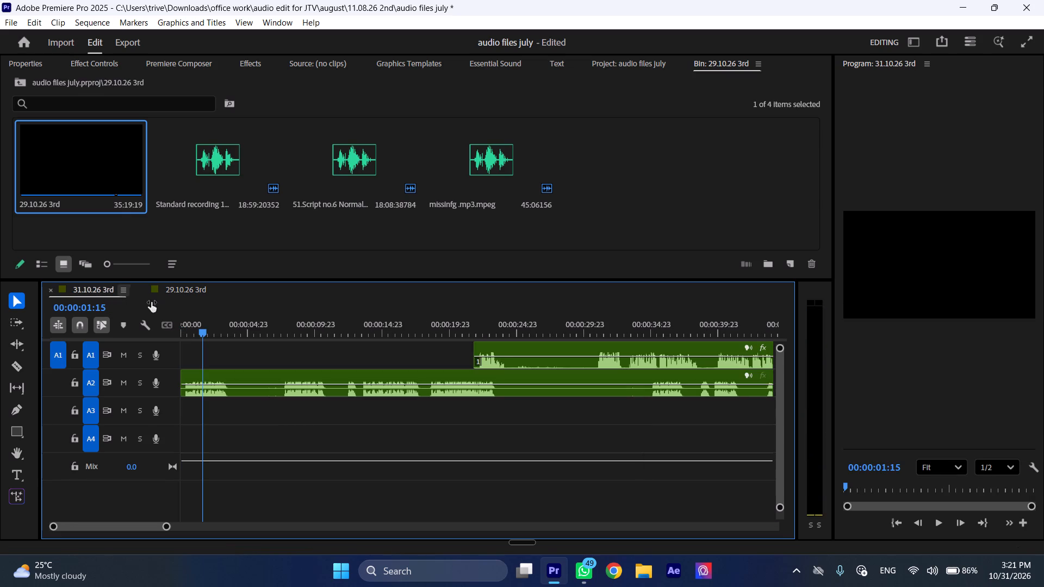
left_click_drag(191, 327, 180, 330)
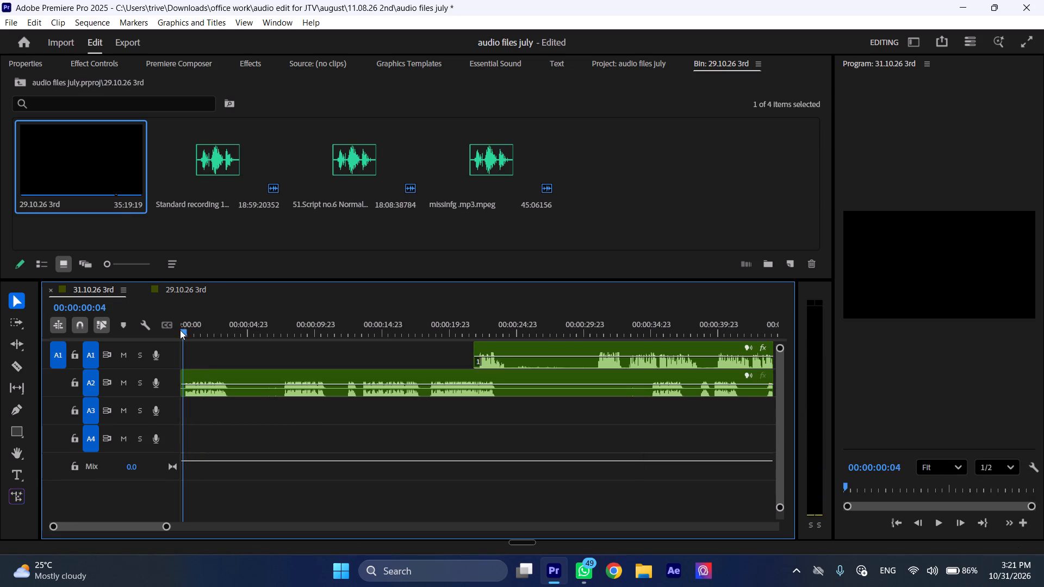
left_click_drag(180, 330, 172, 332)
key("space")
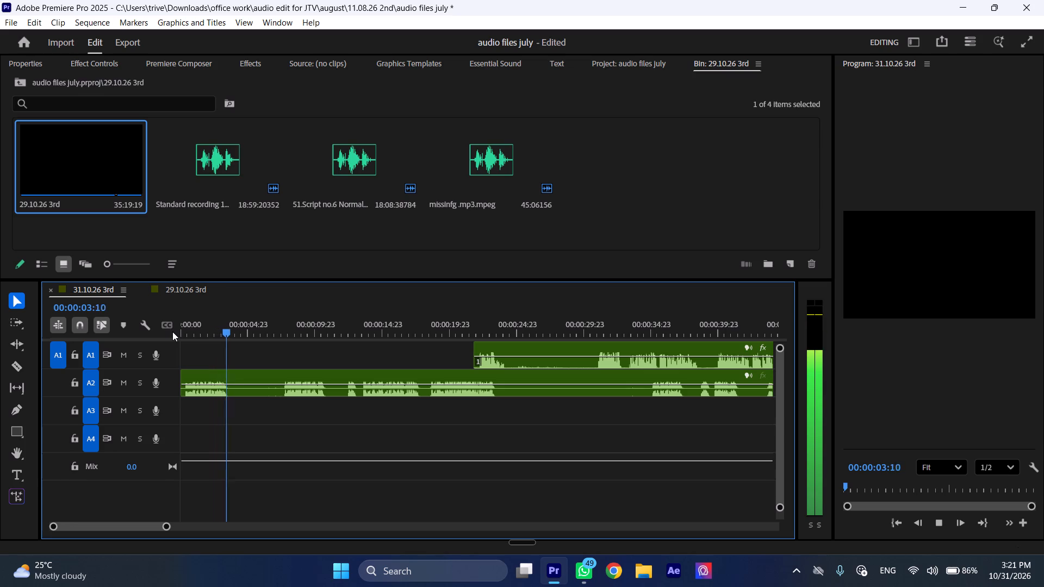
key("space")
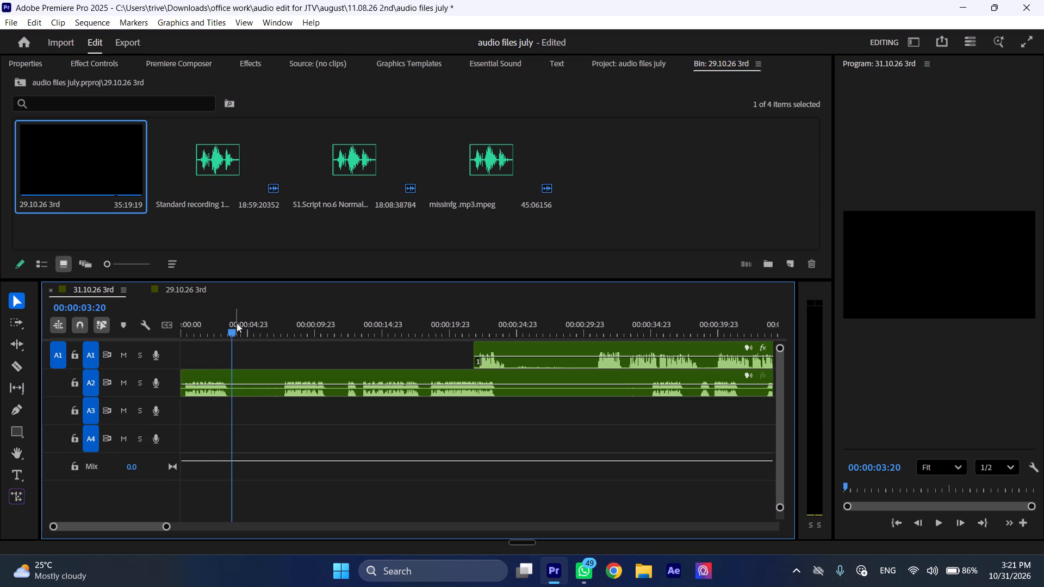
Replay the opening two to three seconds of the "31.10.26 3rd" sequence from its very start.
left_click_drag(209, 324, 164, 330)
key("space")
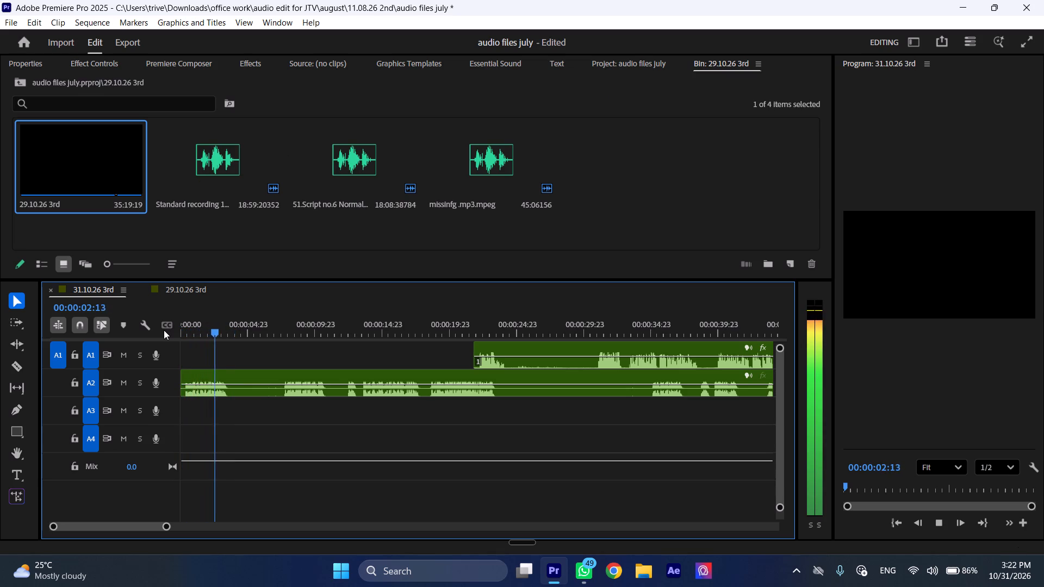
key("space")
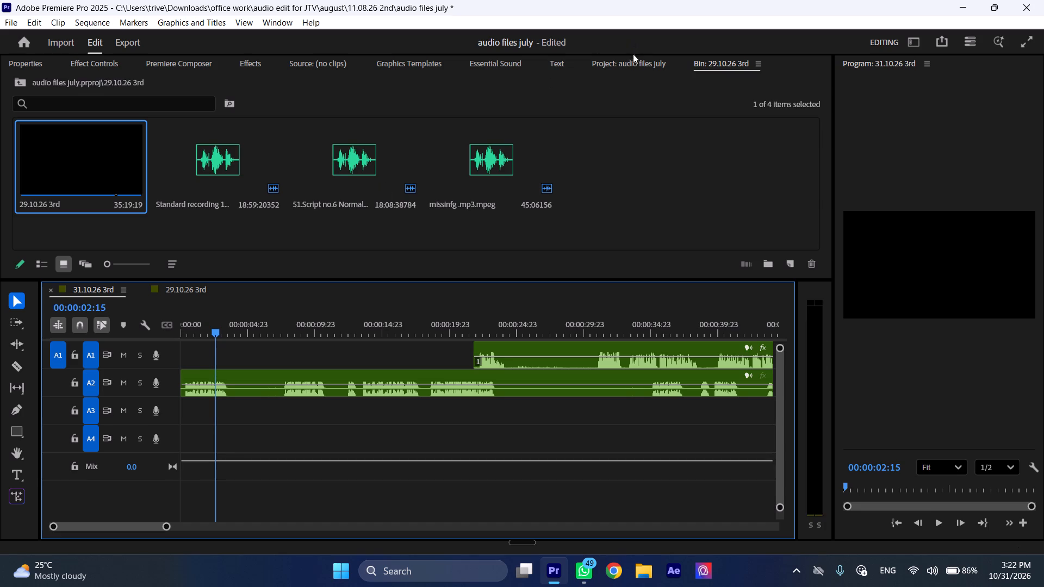
left_click(616, 63)
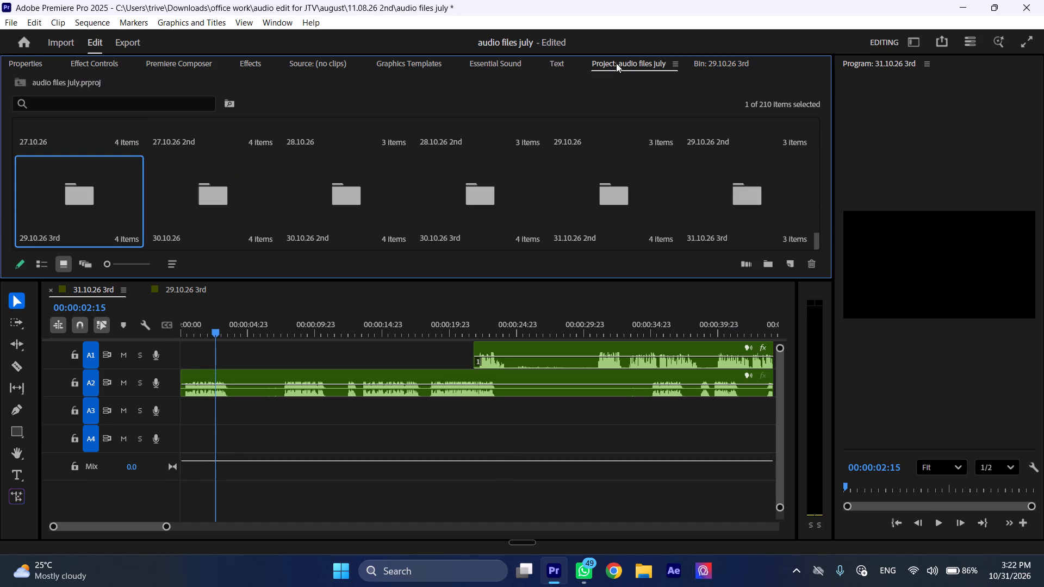
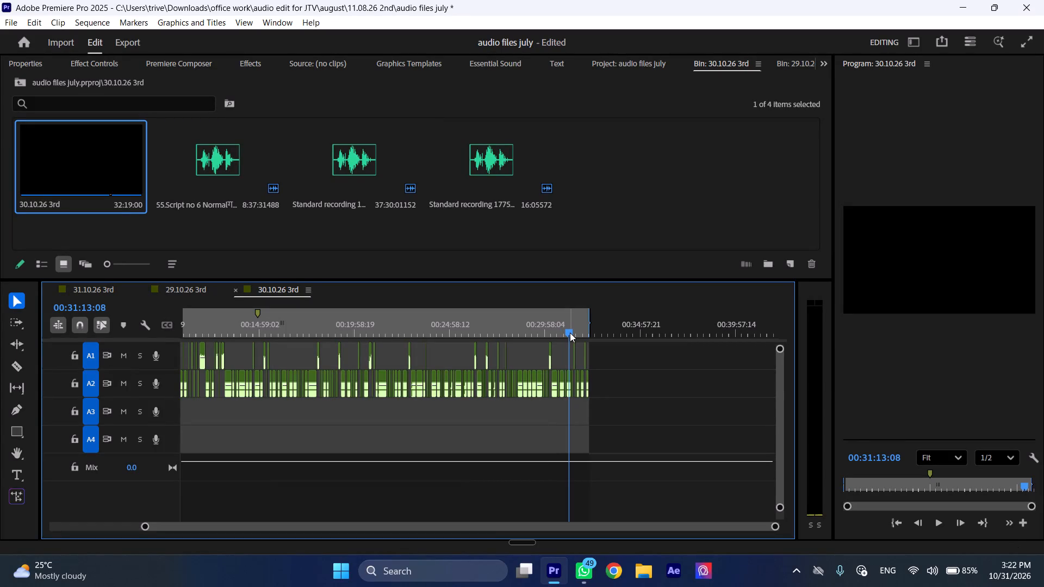
Scrub through the track A2 clips near the end of the "30.10.26 3rd" sequence and listen from about 00:30:59.
key("ctrl+shift+c")
key("ctrl+shift+c")
key("ctrl+shift+c")
key("ctrl+shift+c")
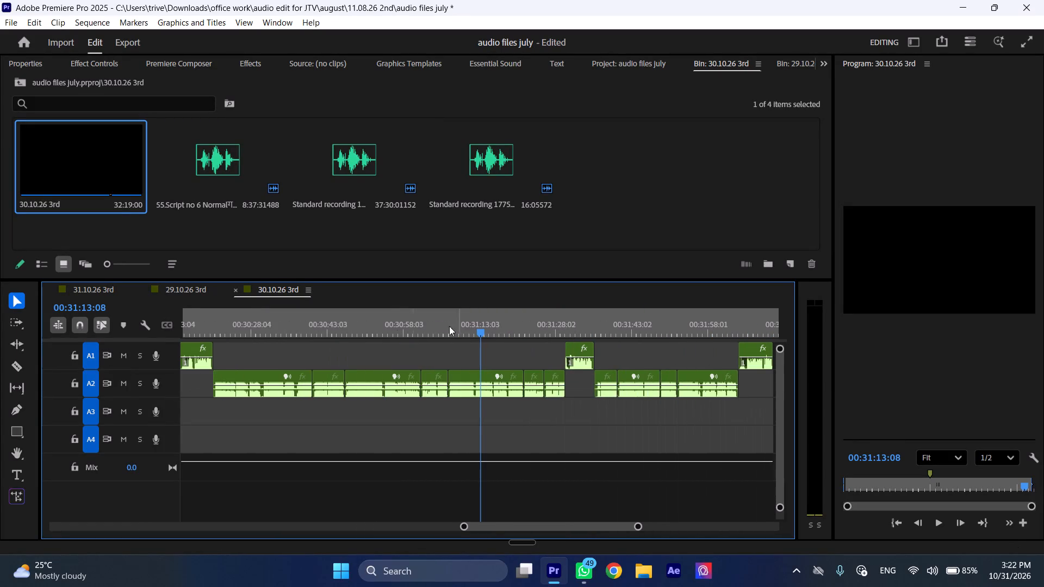
left_click_drag(293, 329, 261, 329)
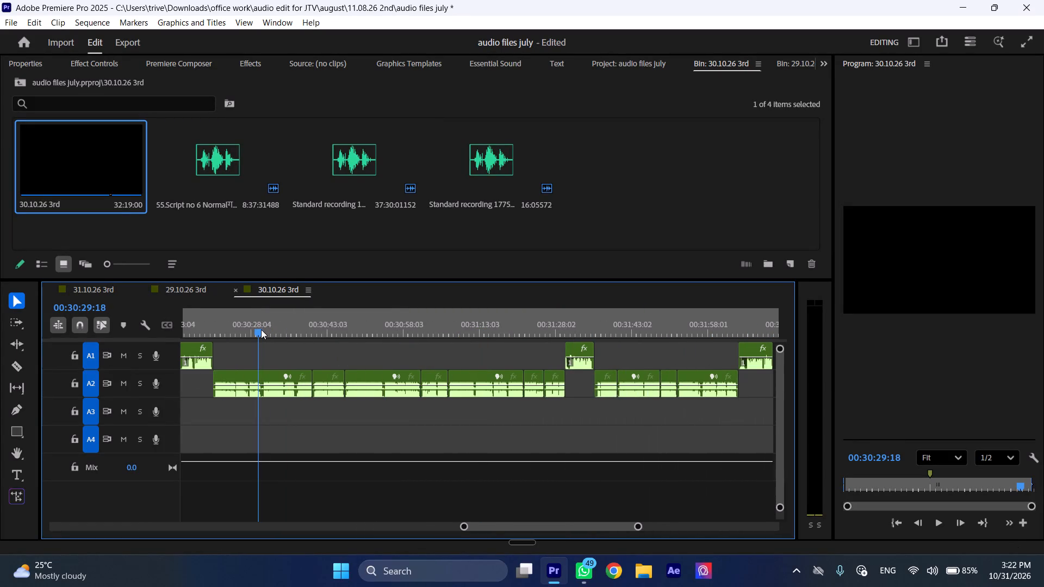
left_click_drag(261, 329, 413, 325)
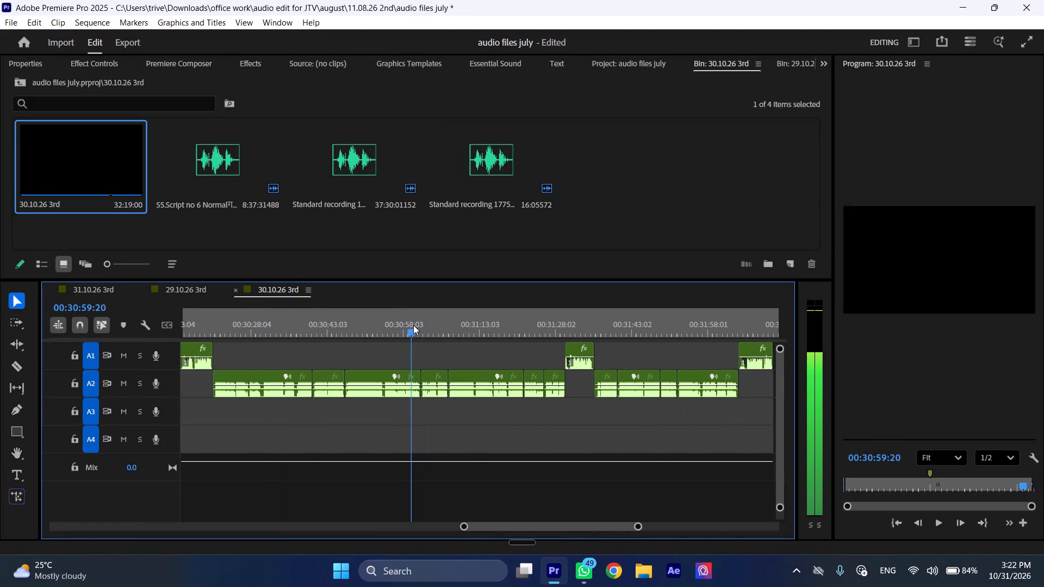
left_click_drag(413, 325, 412, 325)
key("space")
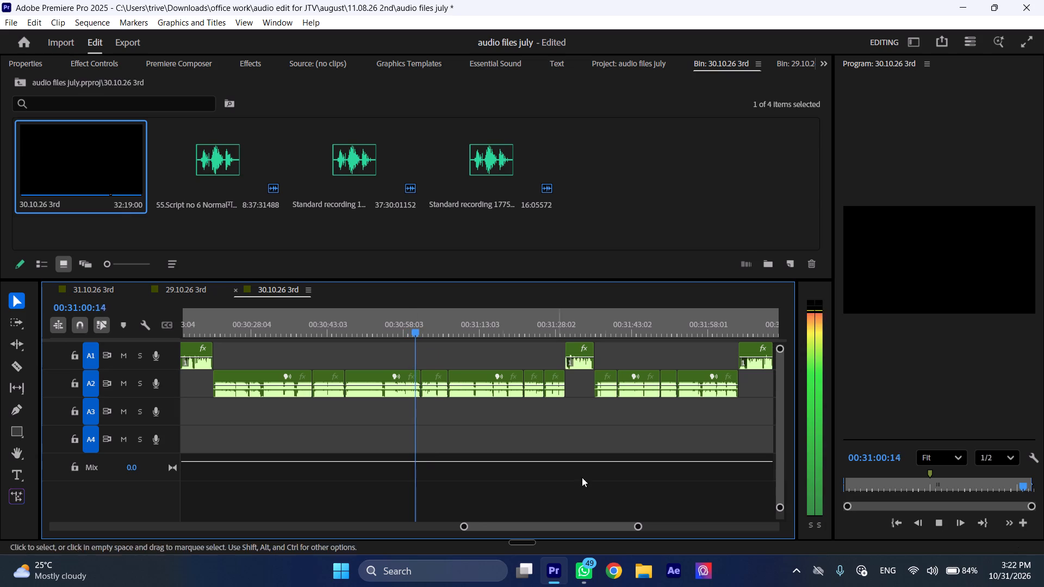
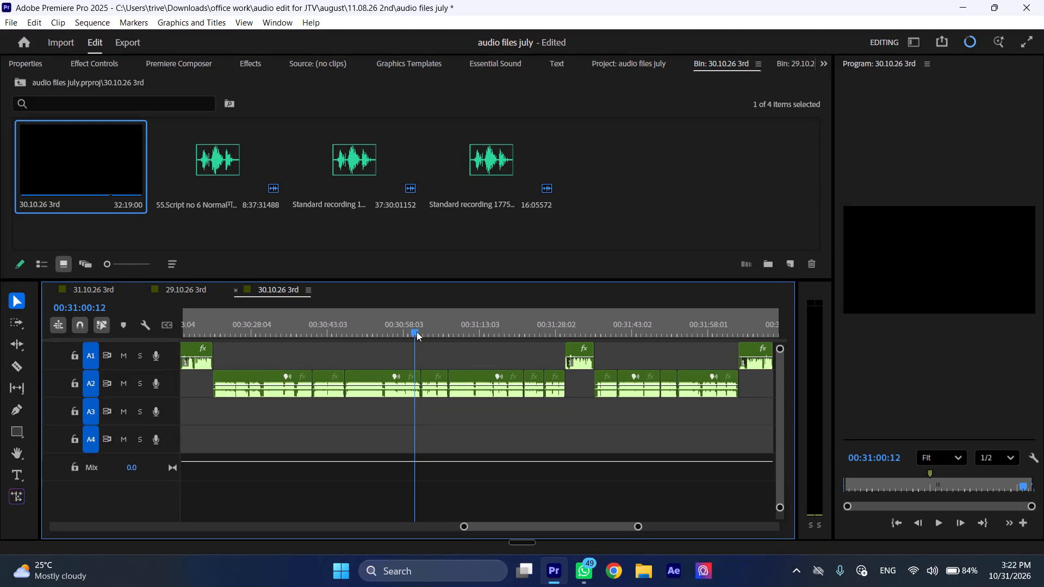
Listen to the "30.10.26 3rd" sequence's audio from the playhead position at 00:31:00:12.
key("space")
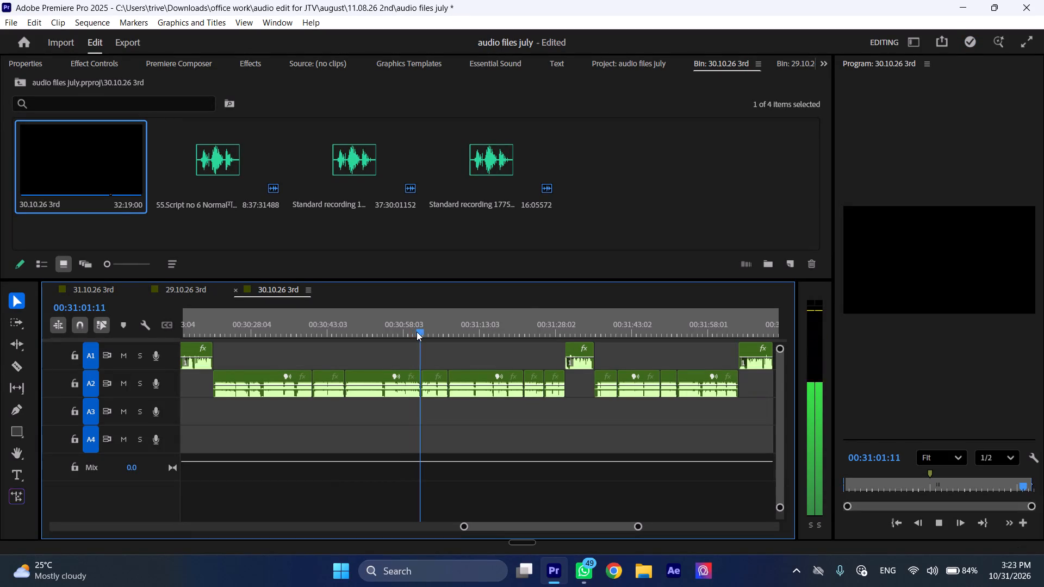
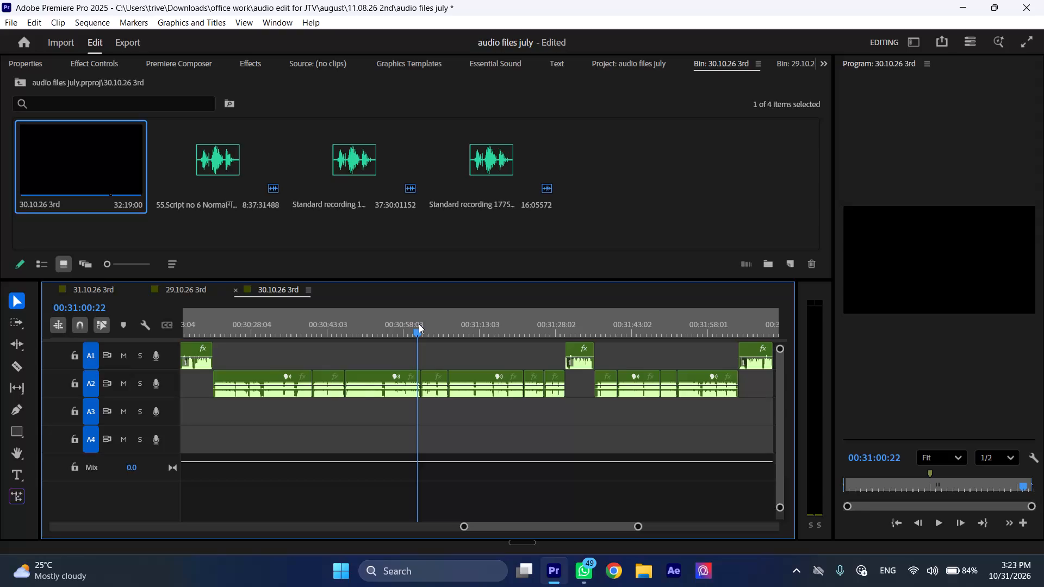
Inspect the A2 clips around 00:31:00:22 in the "30.10.26 3rd" sequence and listen to about one second of audio from there.
key("ctrl+shift+c")
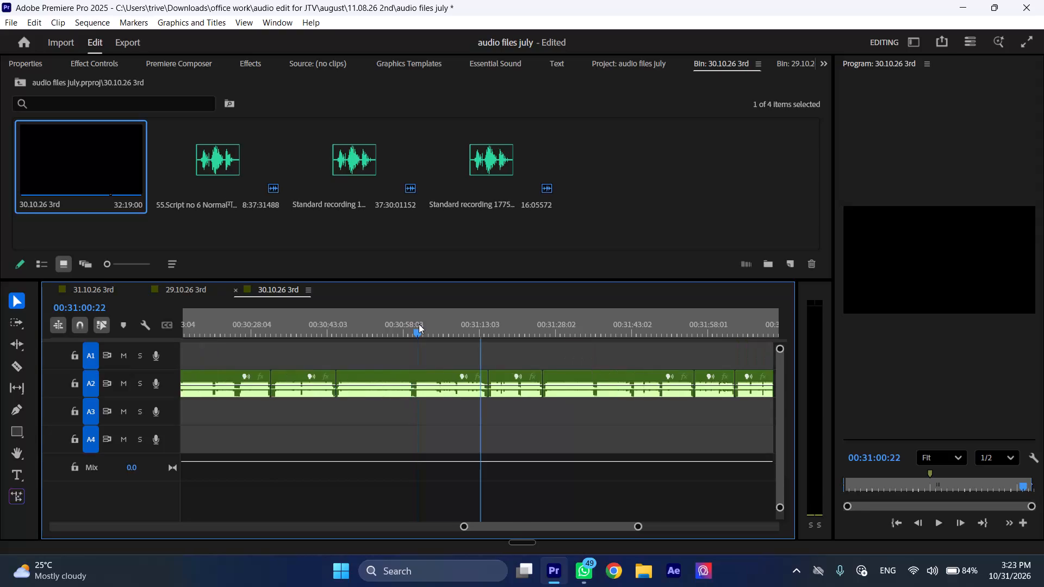
key("ctrl+shift+c")
key("ctrl+shift+x")
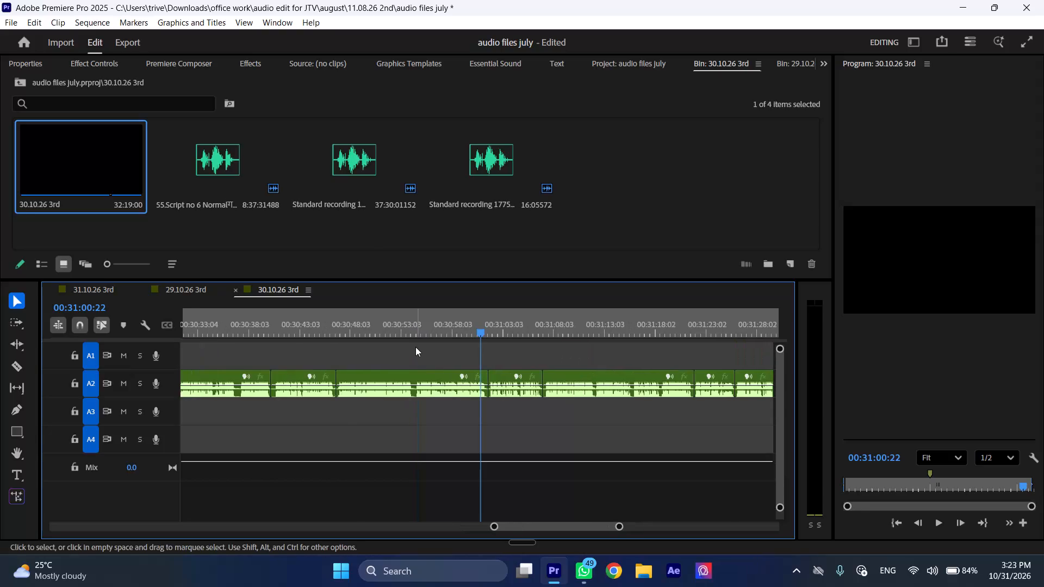
key("ctrl+shift+x")
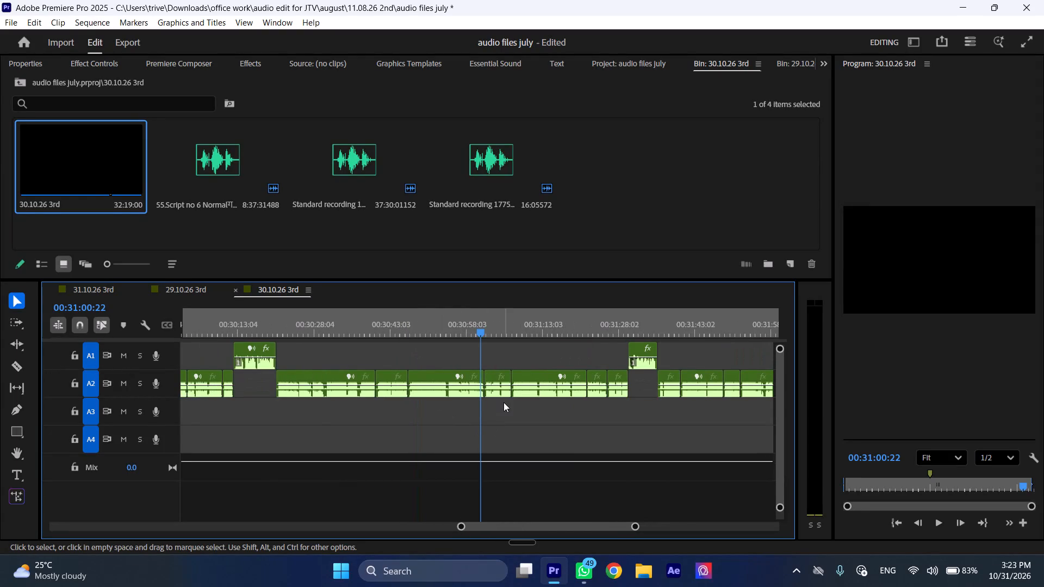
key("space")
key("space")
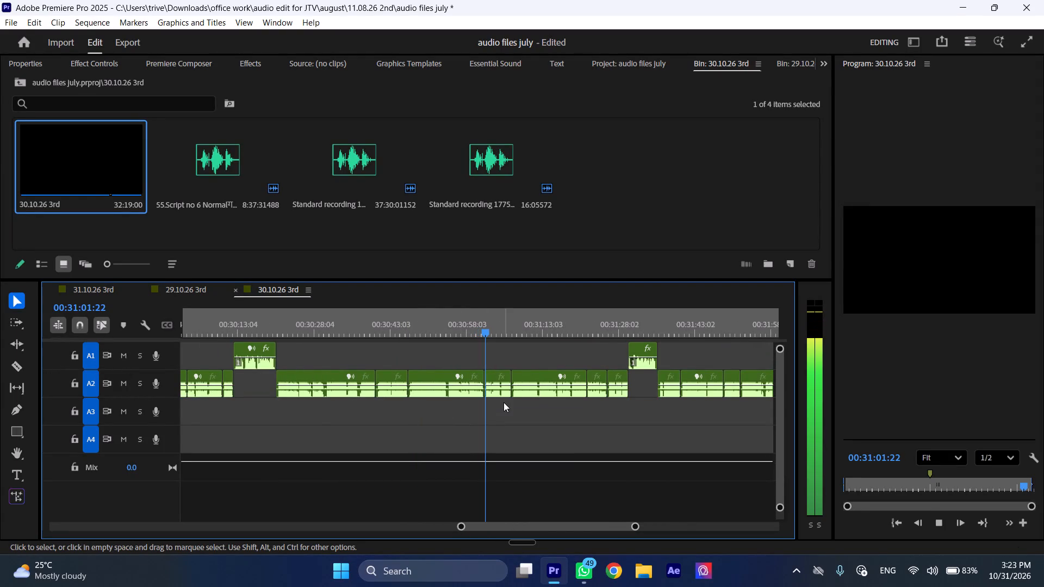
Move the two consecutive A2 clips that start near 00:31:01:22 straight down to track A3, keeping their timing.
left_click_drag(502, 403, 519, 395)
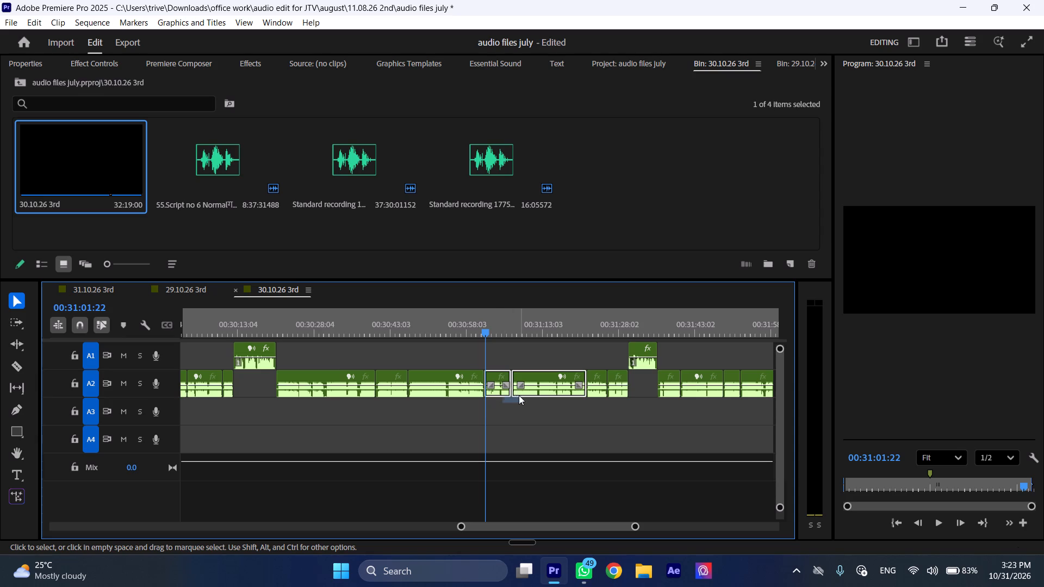
left_click_drag(525, 393, 525, 412)
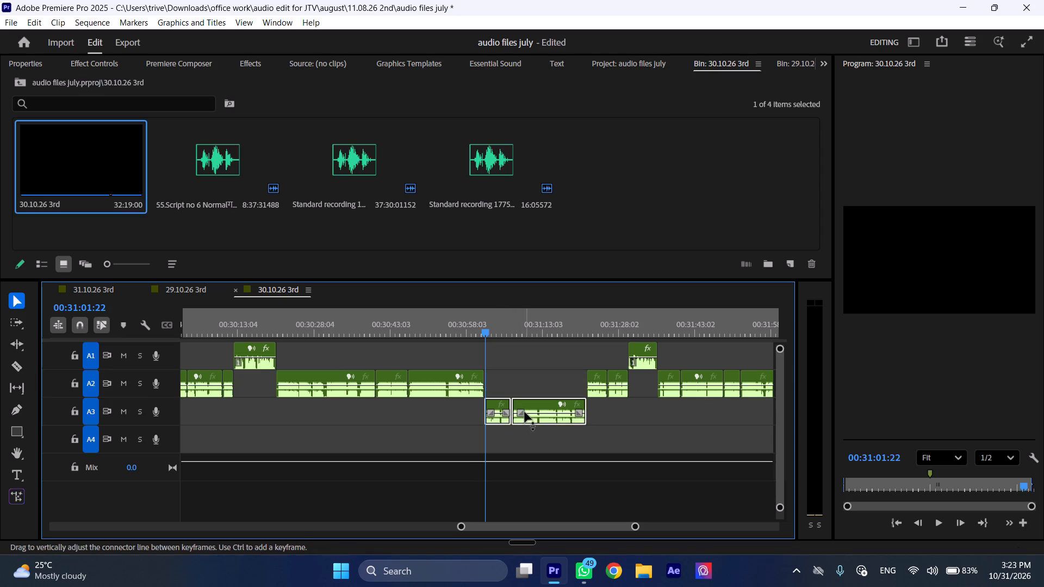
Extend the start of the first clip on track A3 earlier by about 6 seconds 13 frames, overlapping the A2 clip.
left_click(471, 408)
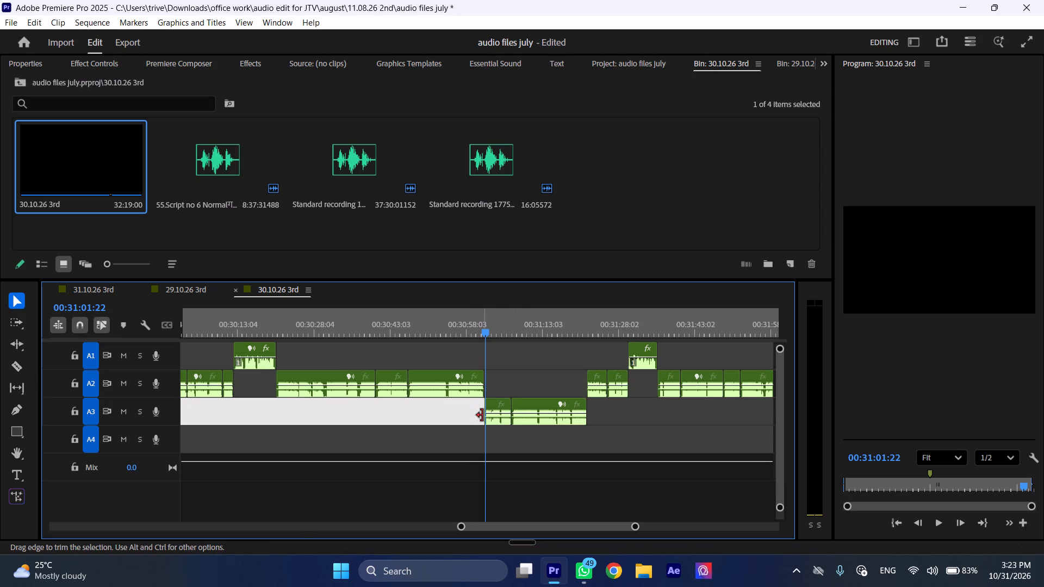
left_click_drag(482, 415, 449, 419)
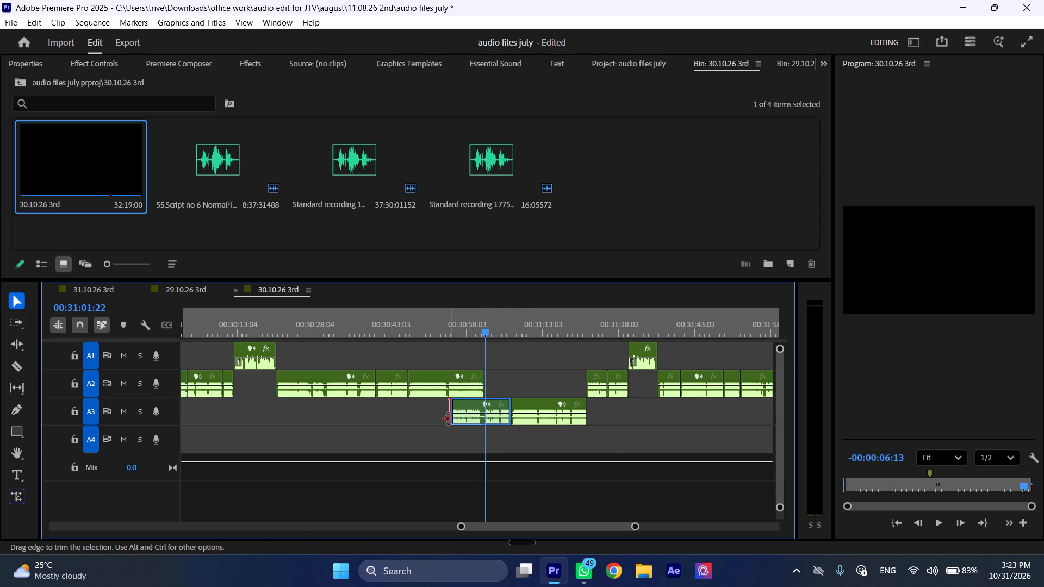
Mute track A2 and listen to the extended A3 clip from 00:30:58:06.
left_click(468, 330)
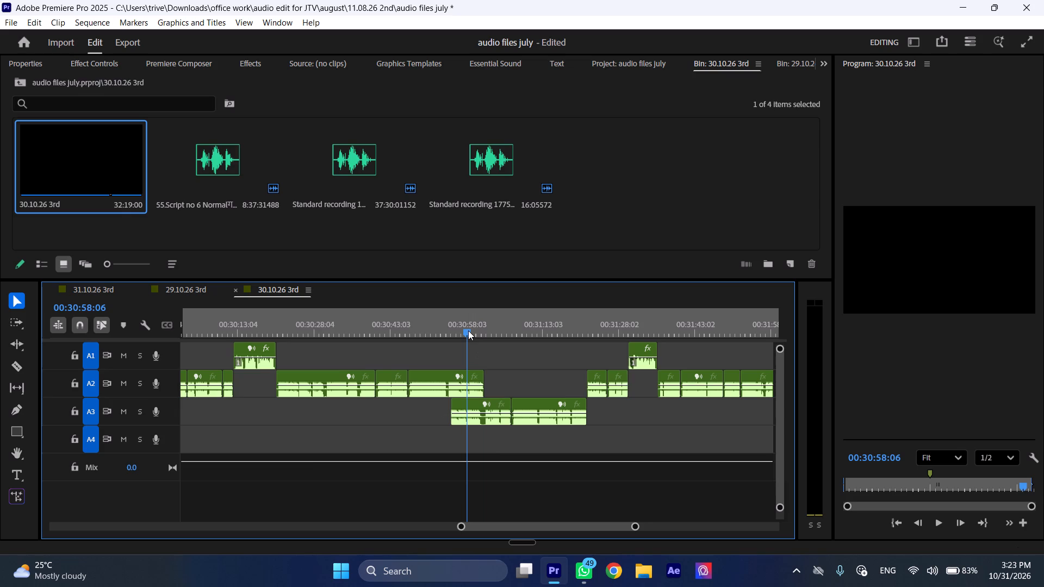
left_click(127, 380)
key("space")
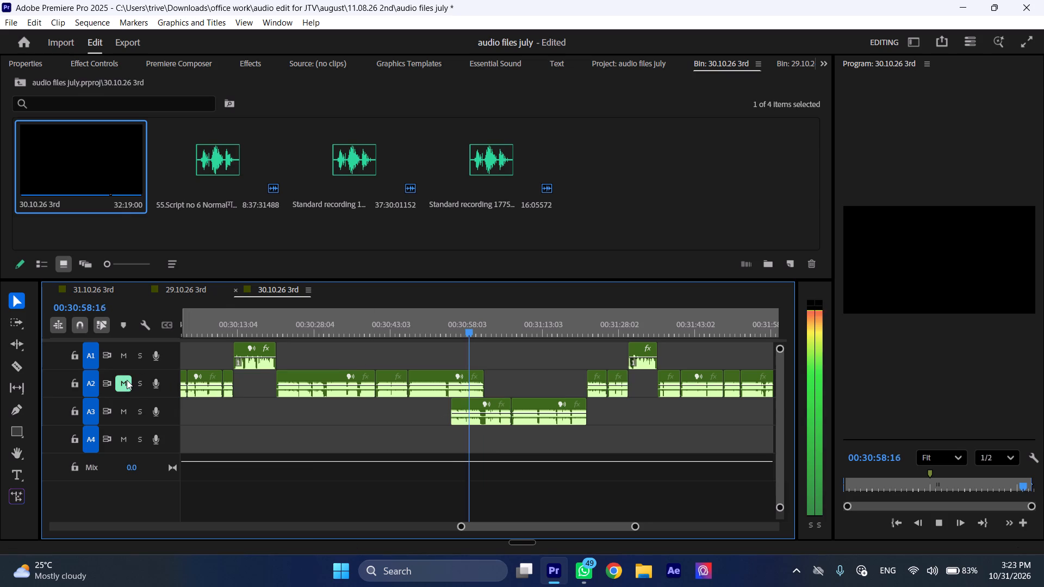
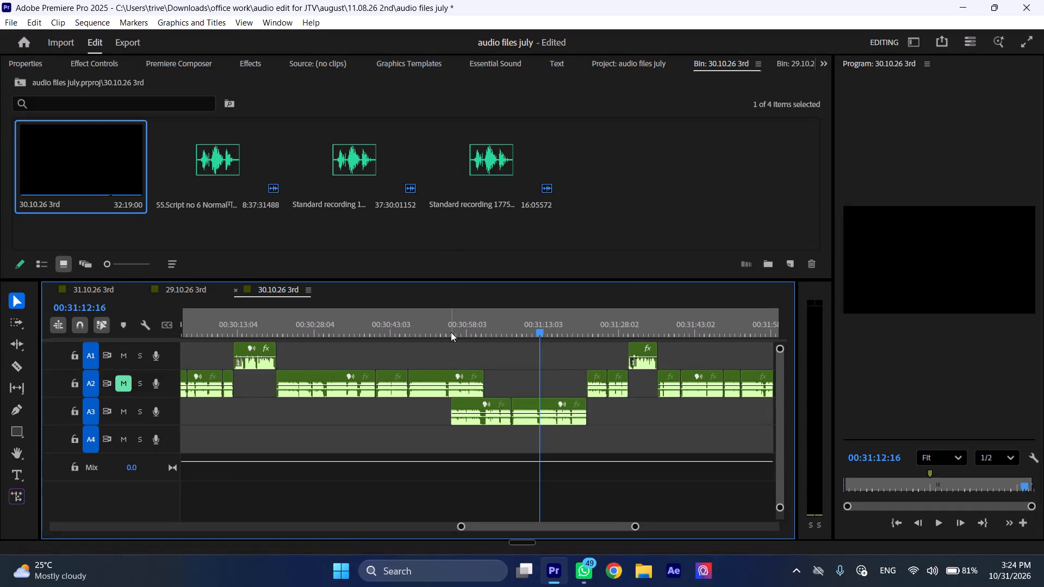
Listen to a couple of seconds of the "30.10.26 3rd" sequence from 00:30:54:22, where the first visible A3 clip starts.
left_click(451, 333)
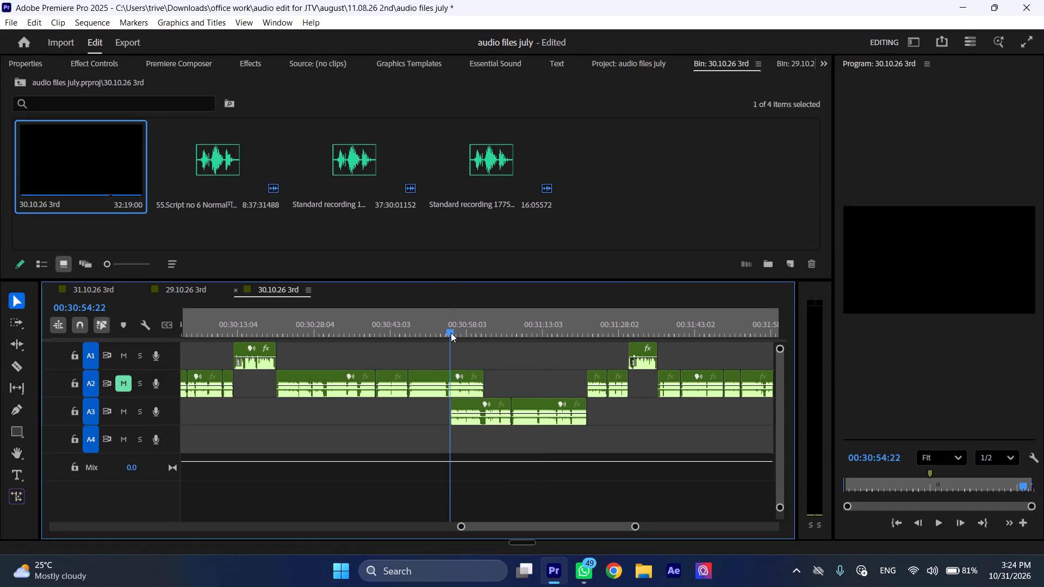
key("space")
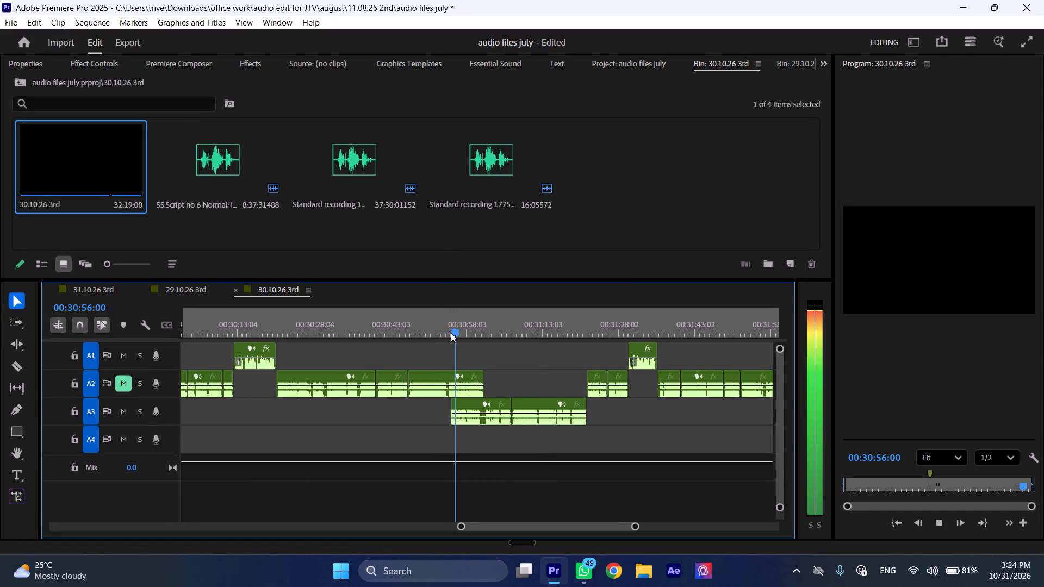
key("space")
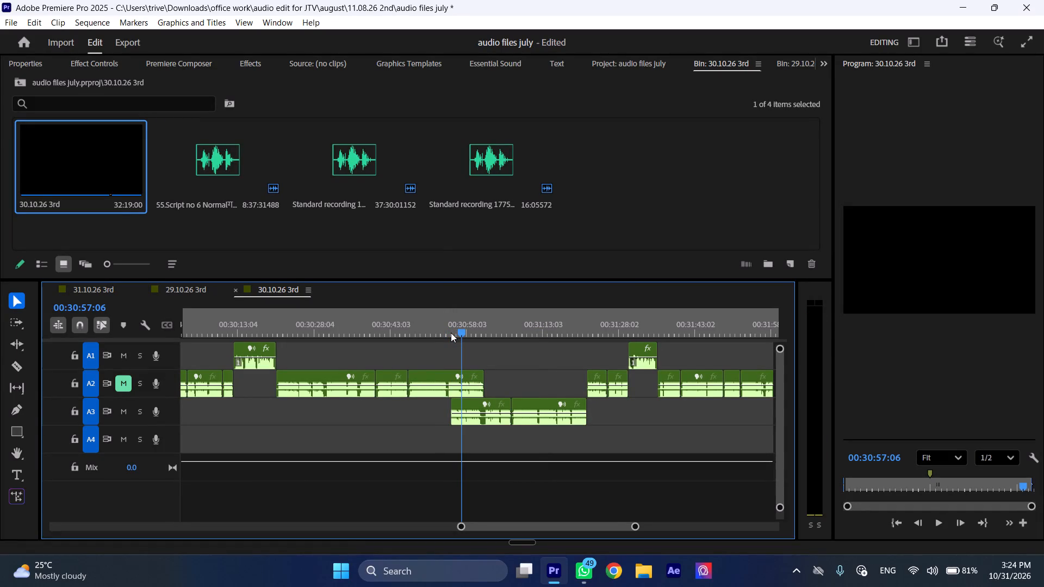
Listen to about ten seconds of the "30.10.26 3rd" sequence's A3 audio from 00:31:02:06, just past the end of the A2 clip.
left_click(488, 333)
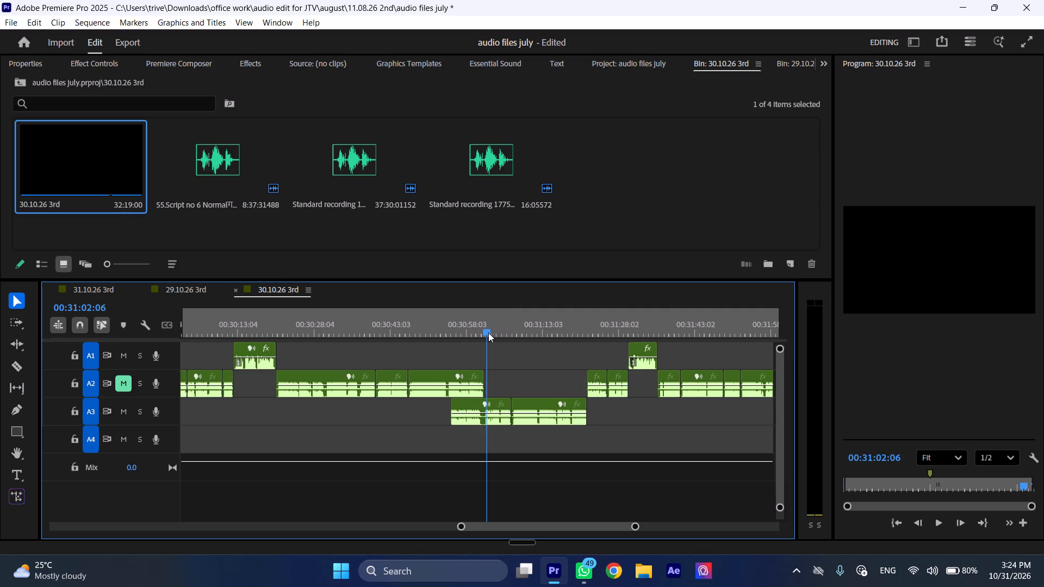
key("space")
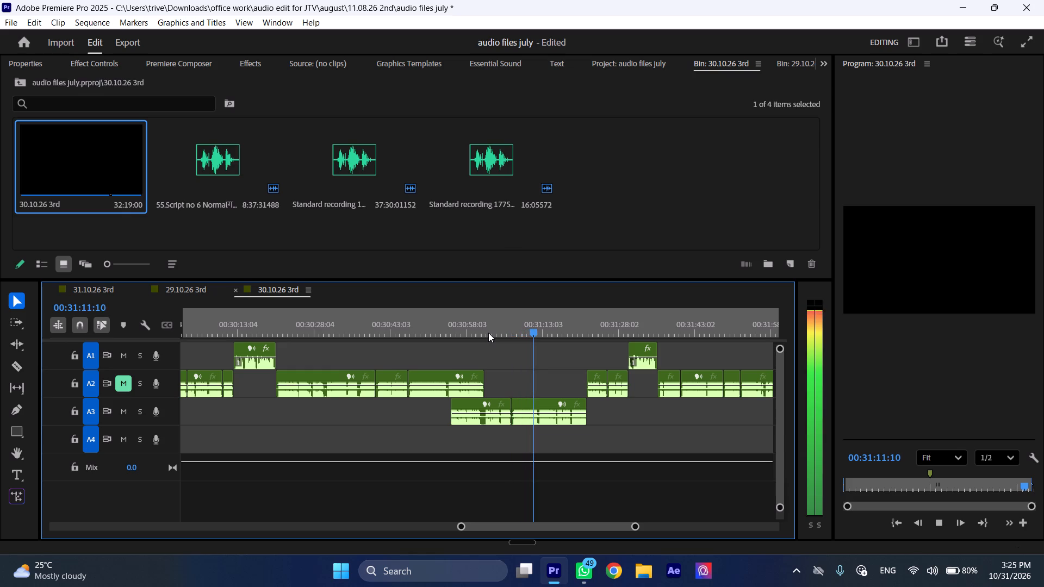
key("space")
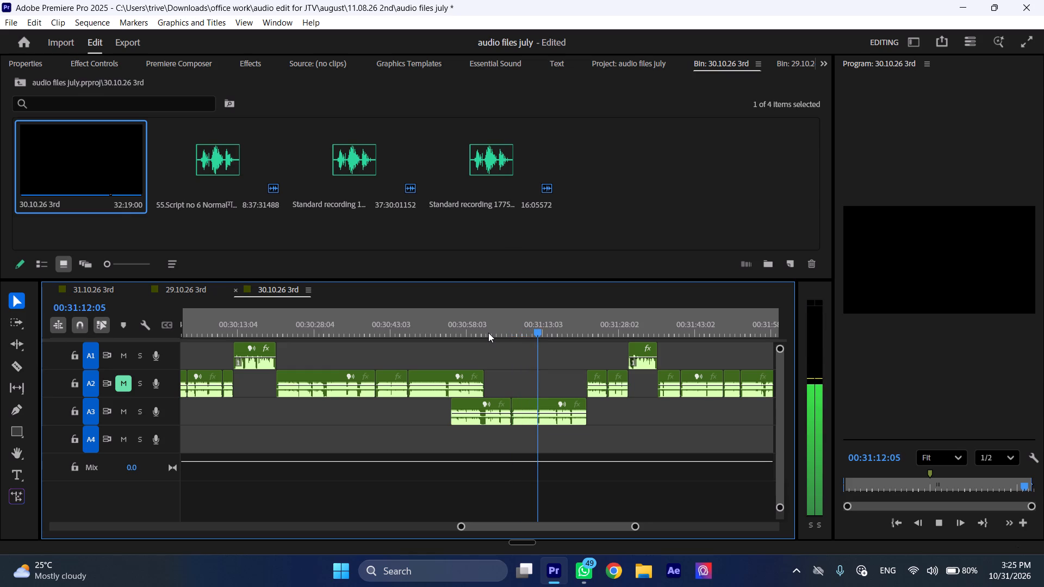
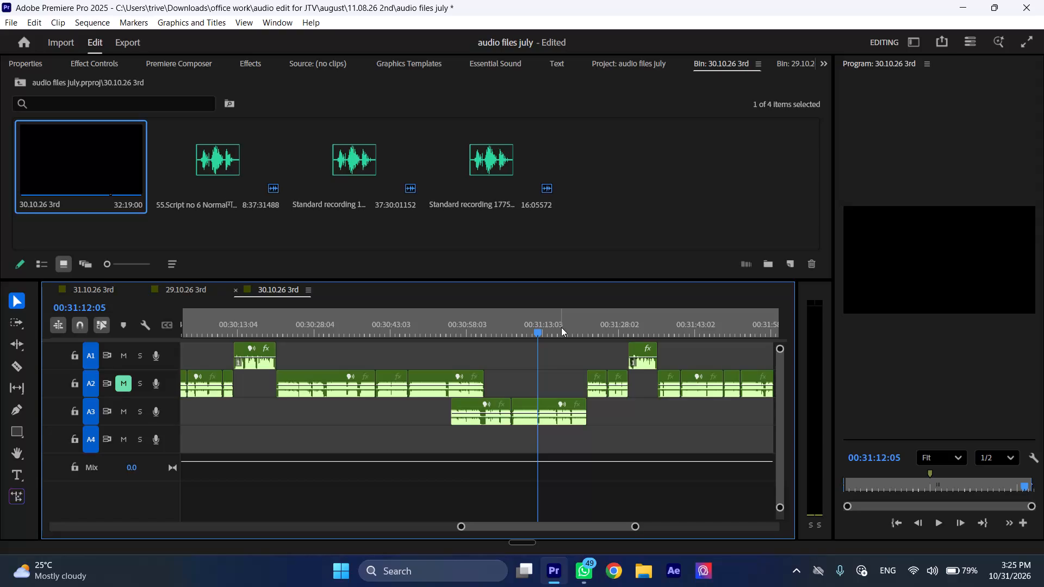
Scrub through the "30.10.26 3rd" audio between about 00:29:57 and 00:31:19, checking the clips around the A1 clip near 00:30:17.
left_click_drag(561, 327, 577, 327)
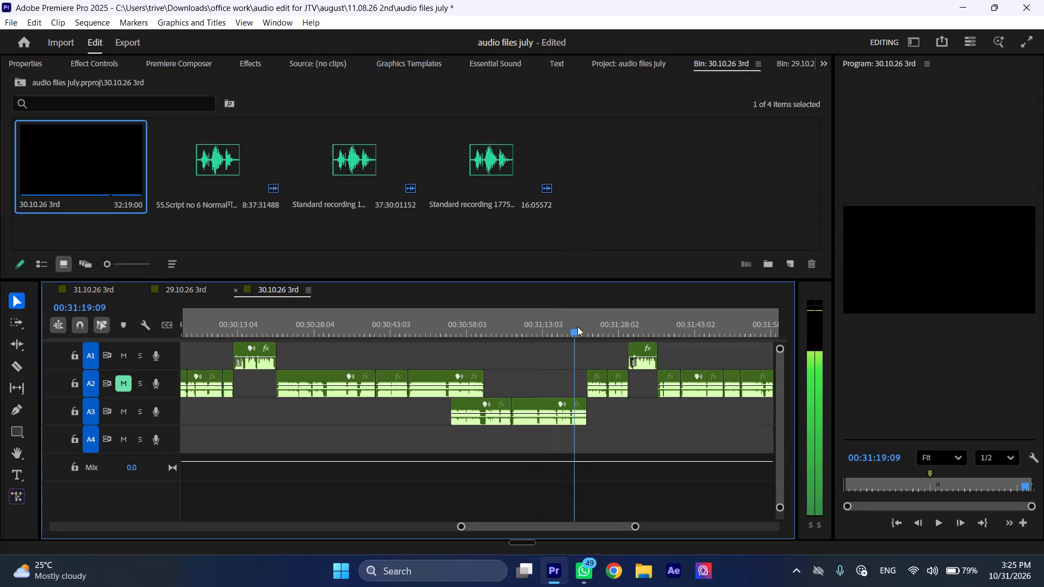
left_click_drag(577, 327, 376, 348)
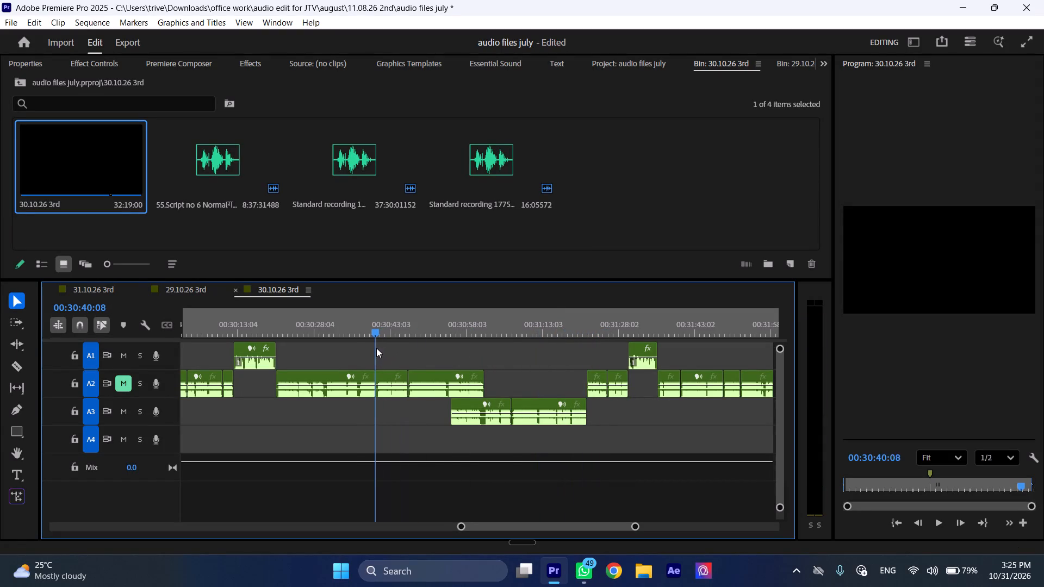
left_click_drag(376, 348, 367, 348)
scroll(367, 348, "right", 1)
left_click_drag(441, 319, 363, 321)
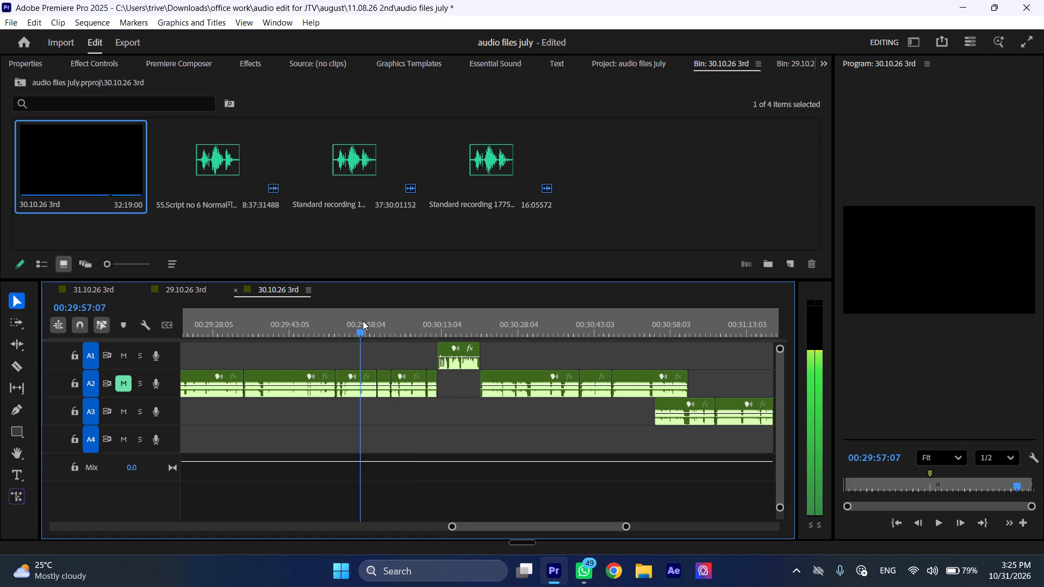
left_click_drag(363, 321, 464, 317)
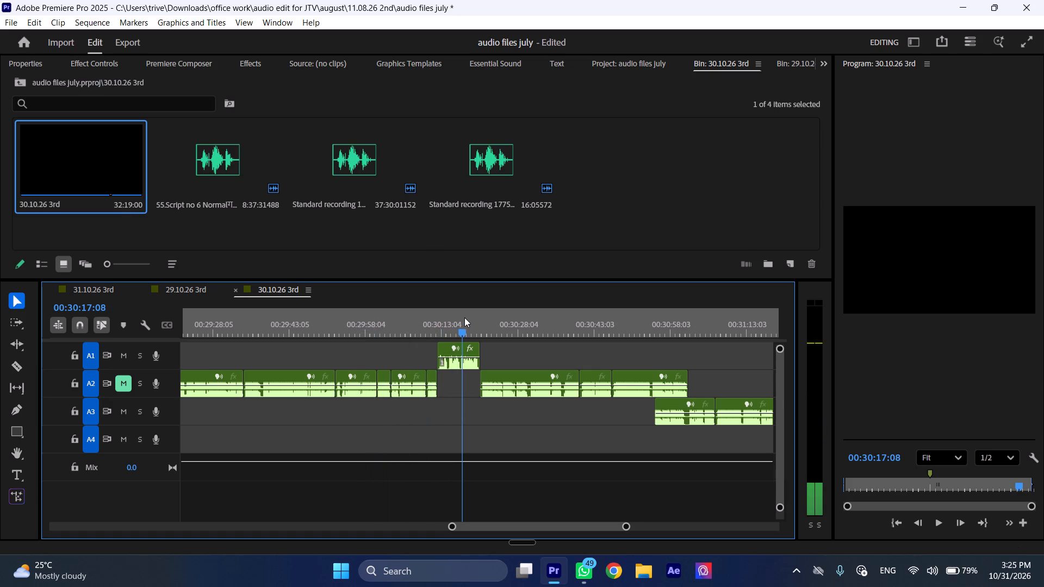
left_click_drag(464, 317, 435, 315)
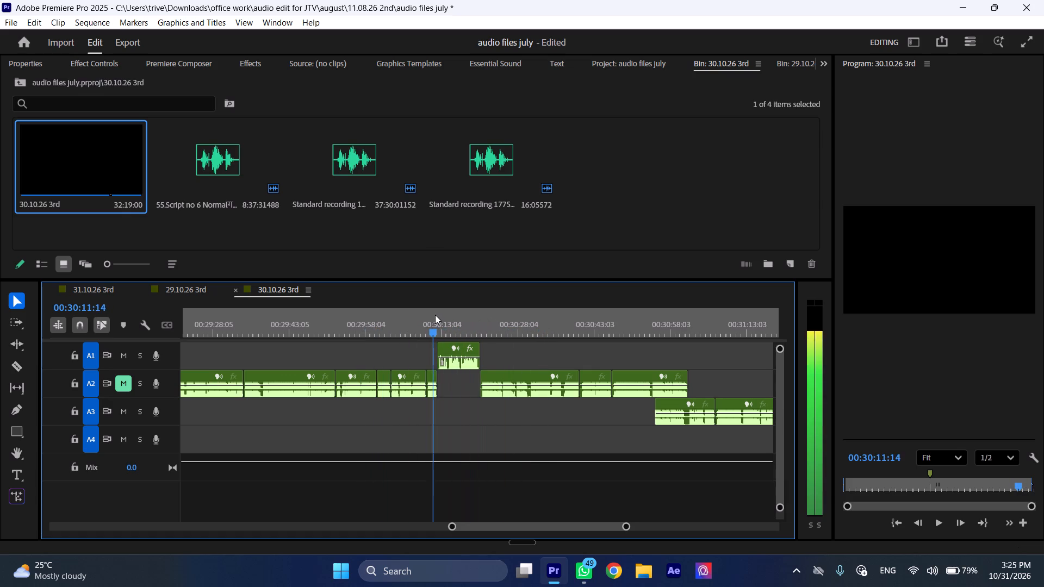
left_click_drag(435, 315, 488, 315)
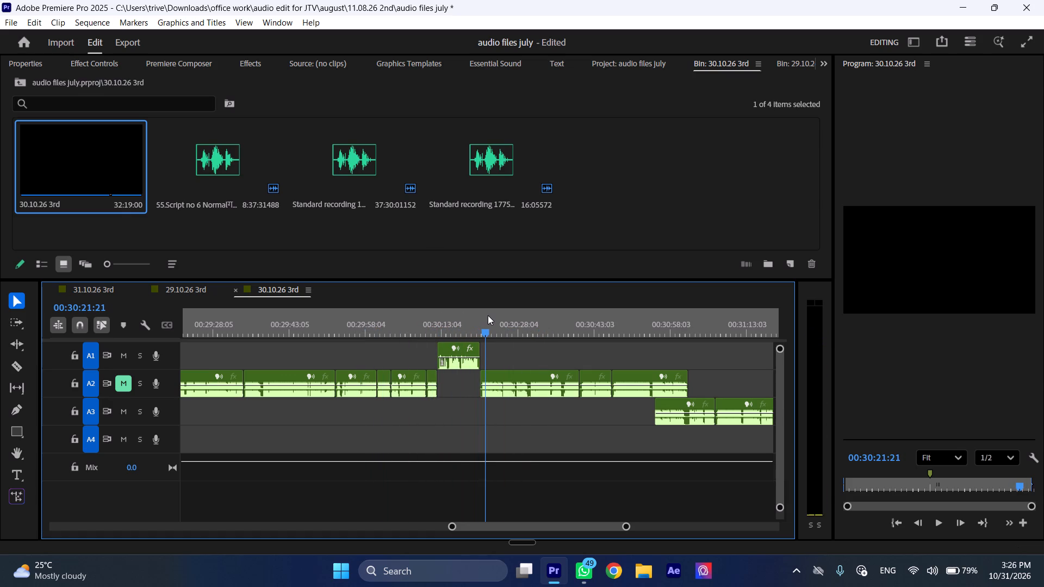
Unmute track A2 of the "30.10.26 3rd" sequence while playing from 00:30:21:21.
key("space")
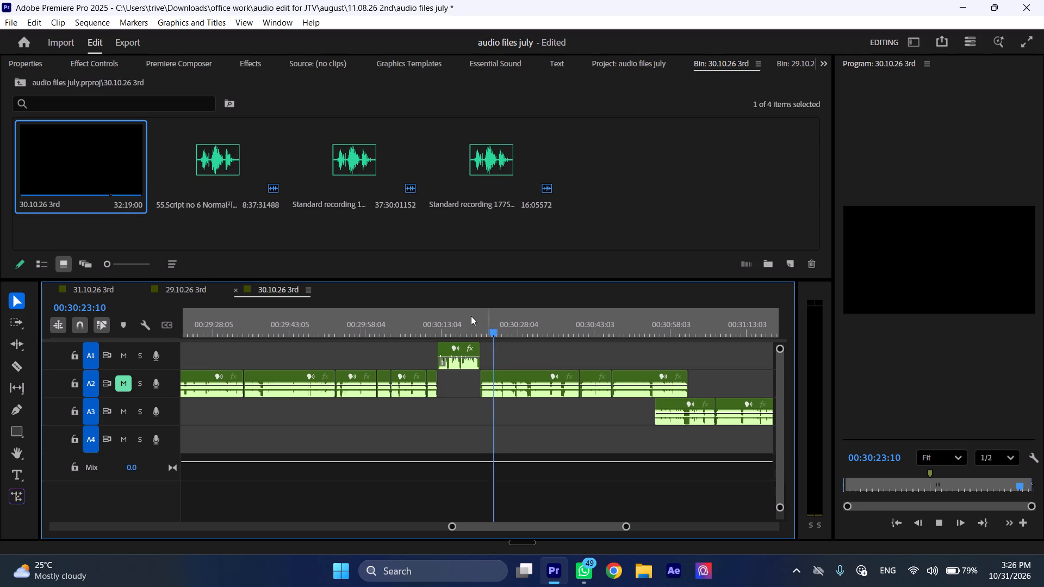
left_click(115, 378)
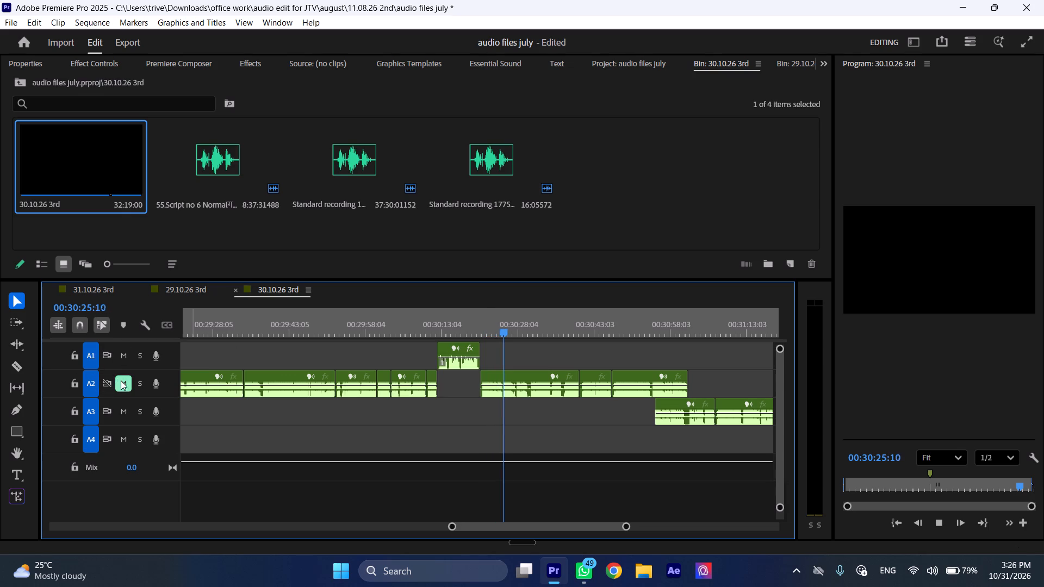
left_click(108, 381)
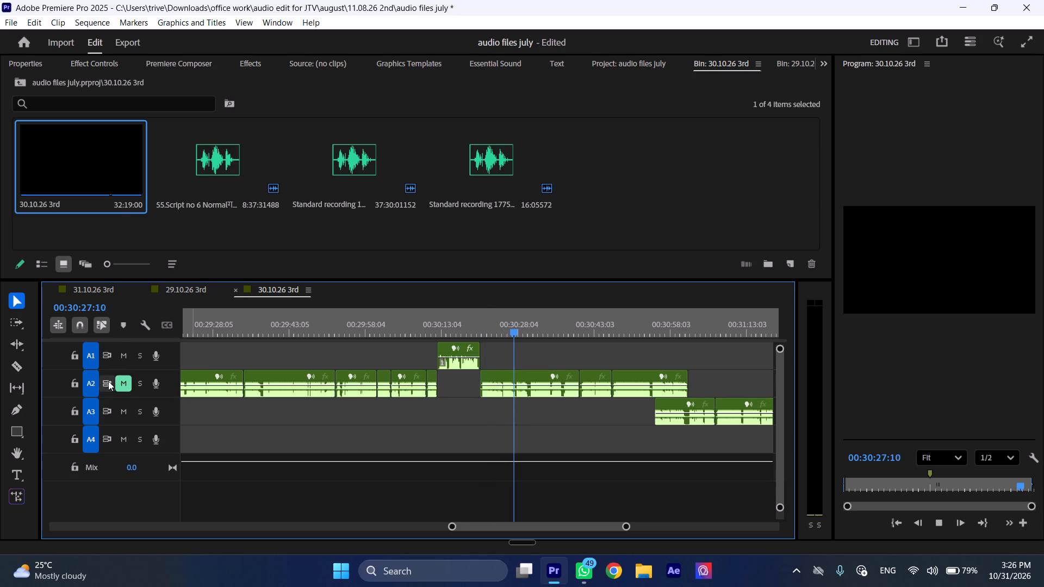
left_click(118, 382)
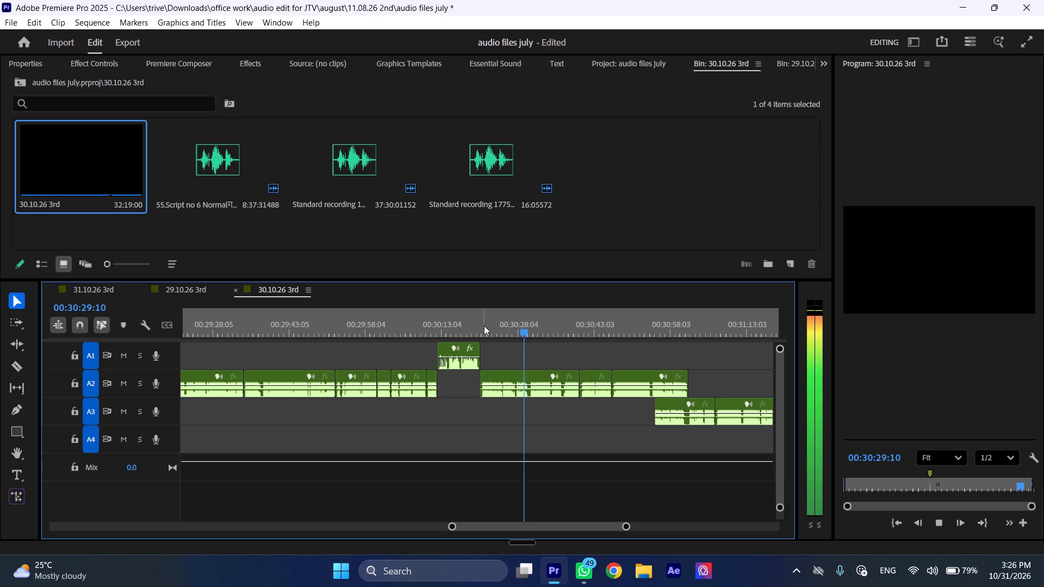
Return the playhead to about 00:30:21:05, where the A2 clips resume after the A1 clip.
left_click(484, 326)
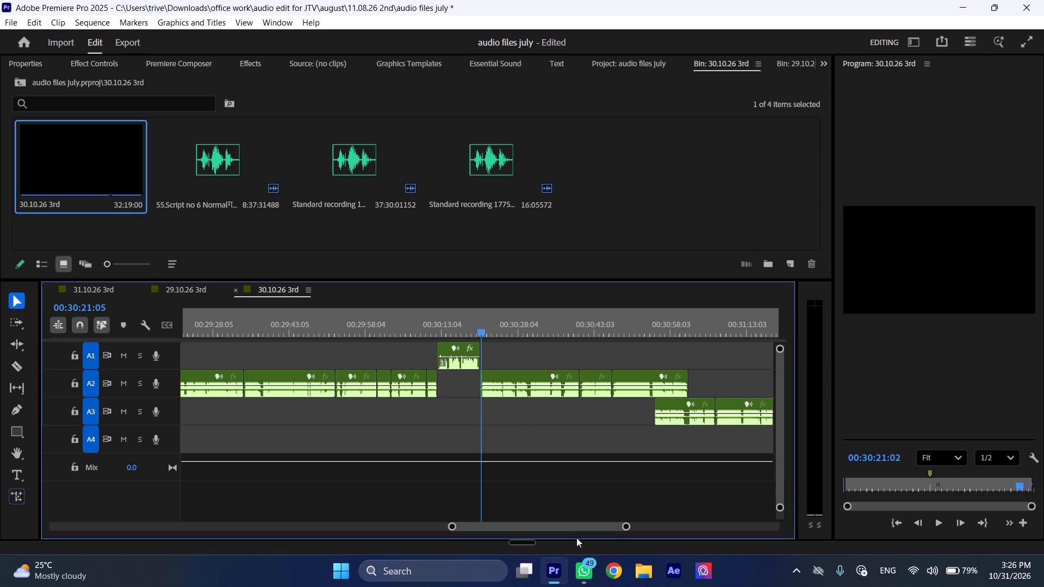
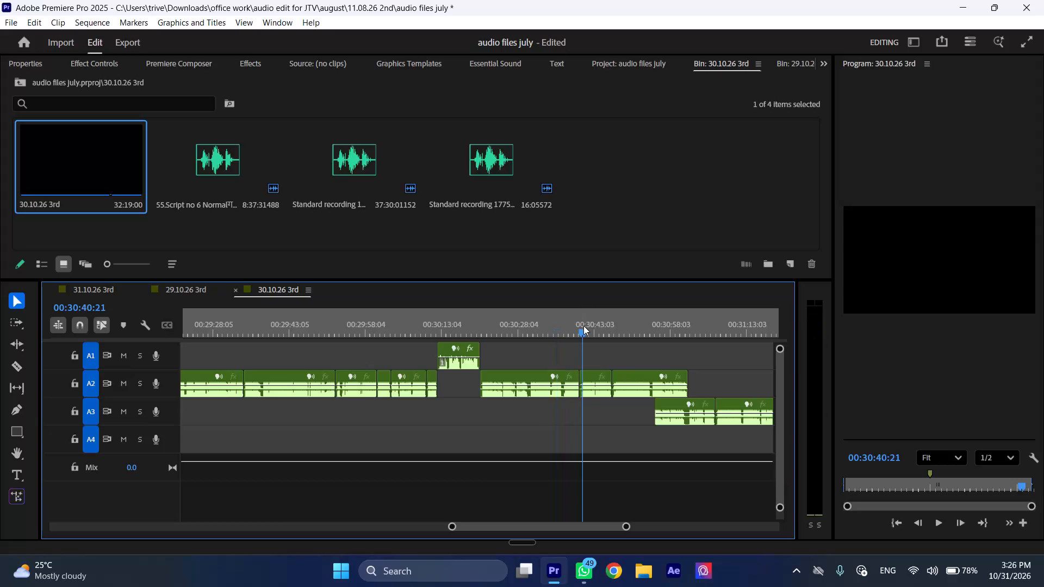
Listen briefly to the "30.10.26 3rd" sequence from 00:30:40:21, just after a cut on track A2.
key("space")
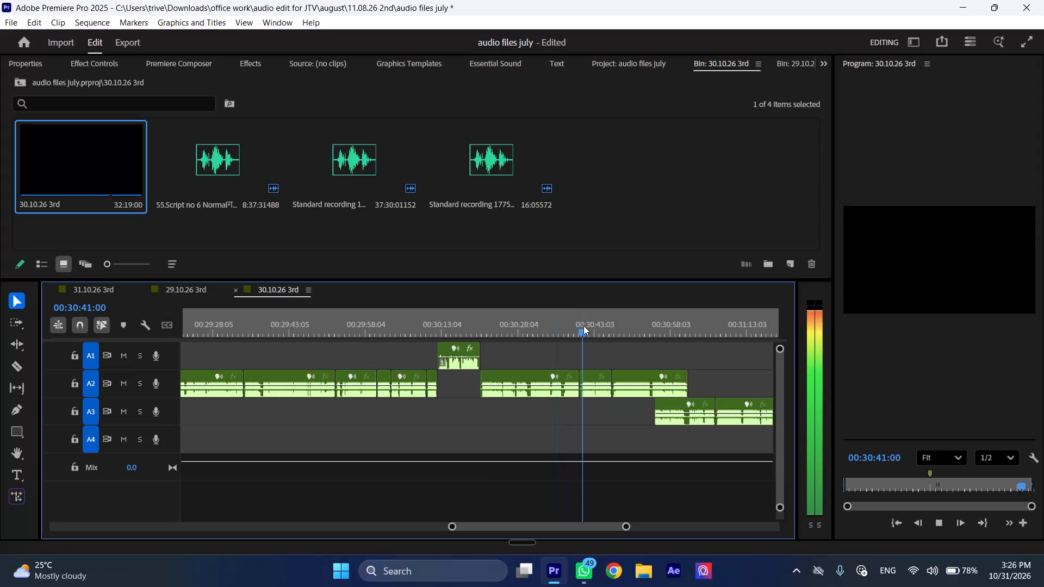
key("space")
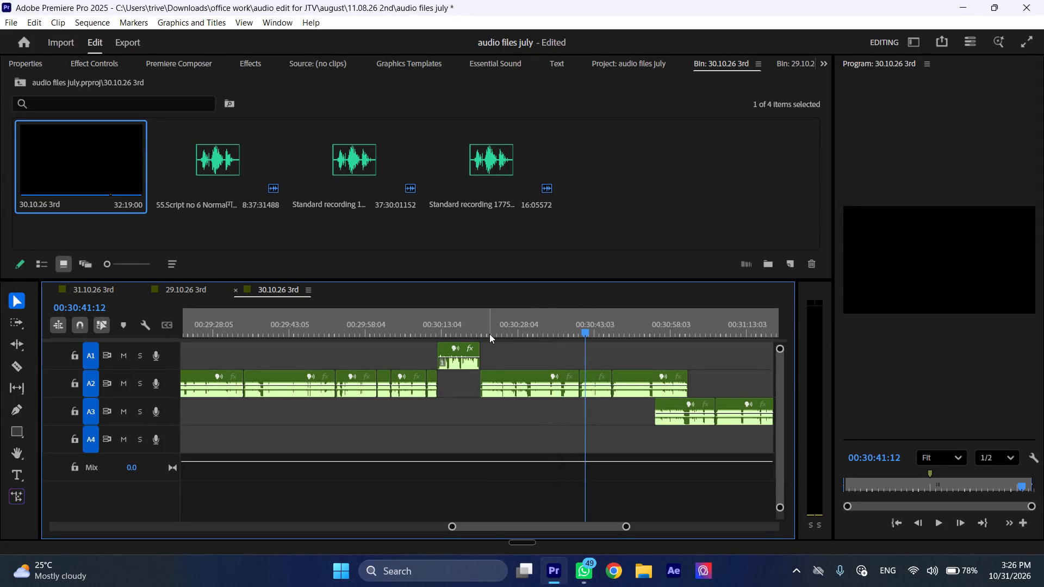
Listen twice to the transition from the A2 clips into the lone A1 clip, starting from about 00:30:10.
left_click(429, 325)
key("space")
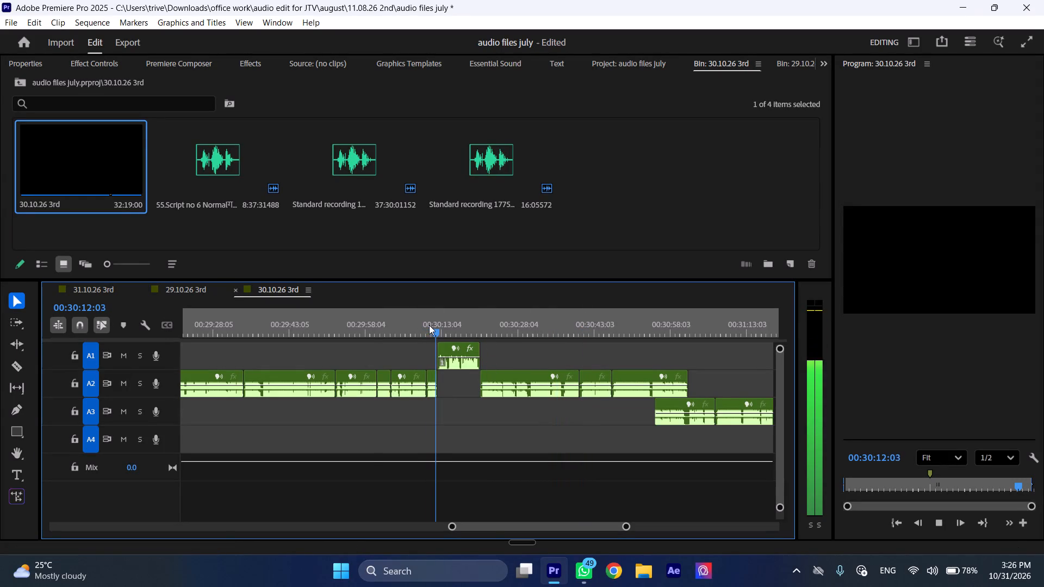
left_click(374, 325)
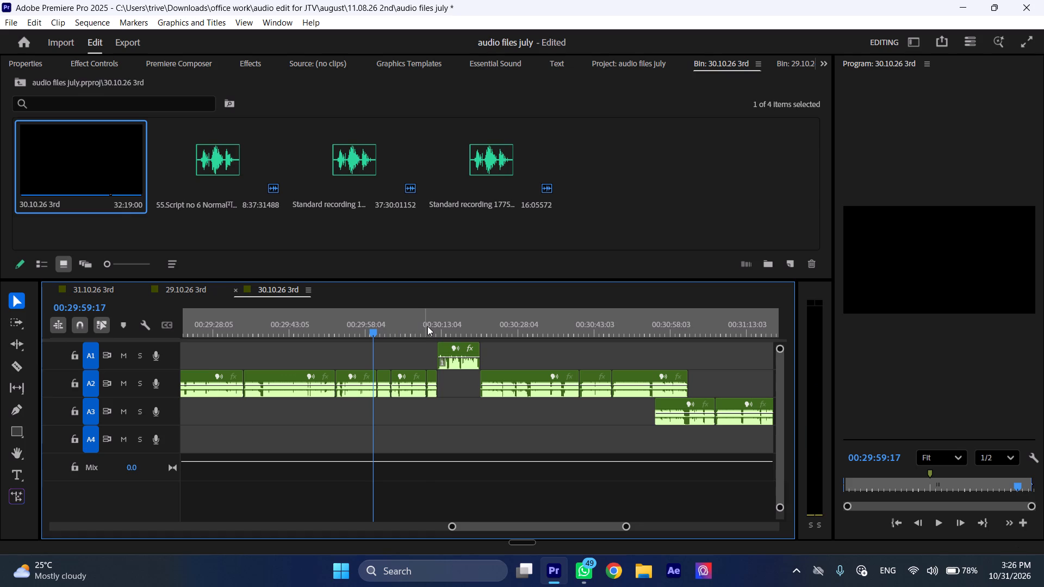
left_click(427, 326)
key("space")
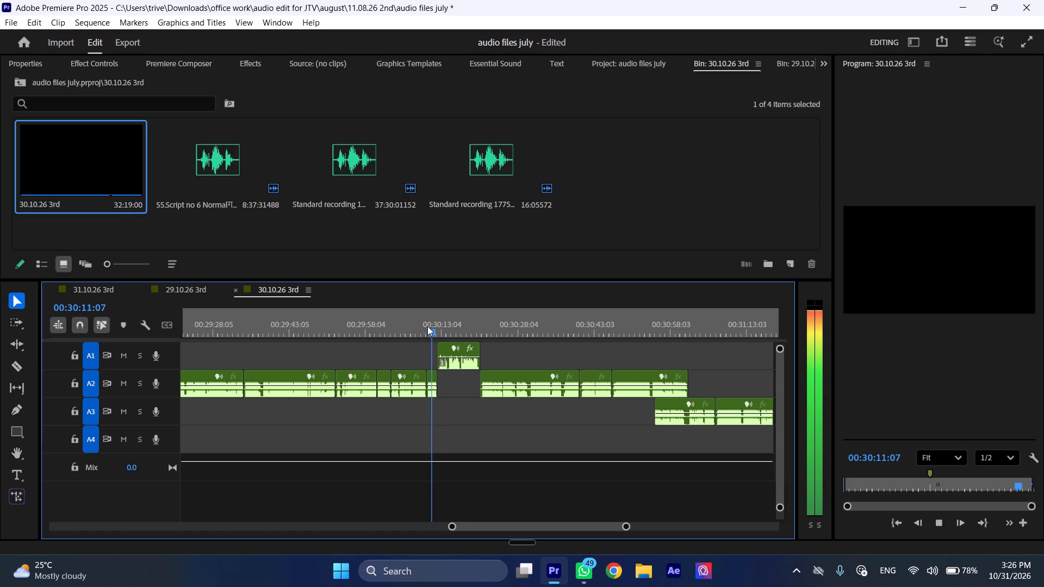
Stop playback at the start of the A1 clip, around 00:30:12:11.
key("space")
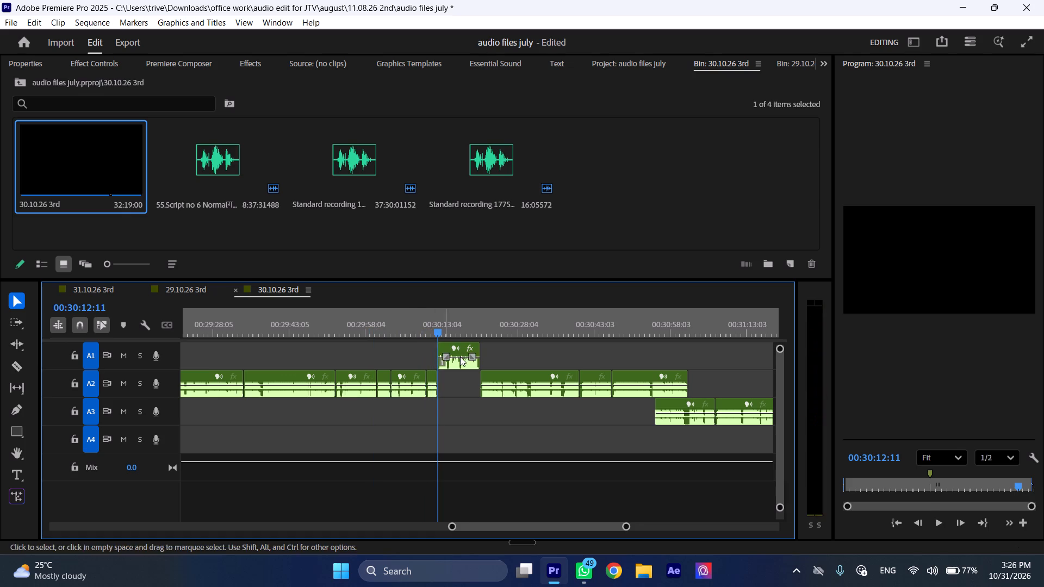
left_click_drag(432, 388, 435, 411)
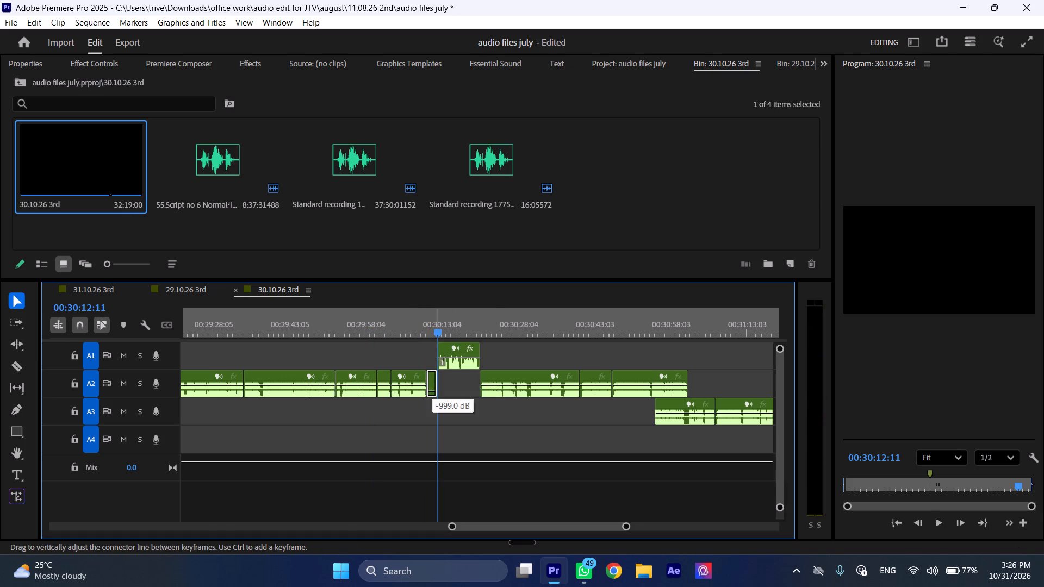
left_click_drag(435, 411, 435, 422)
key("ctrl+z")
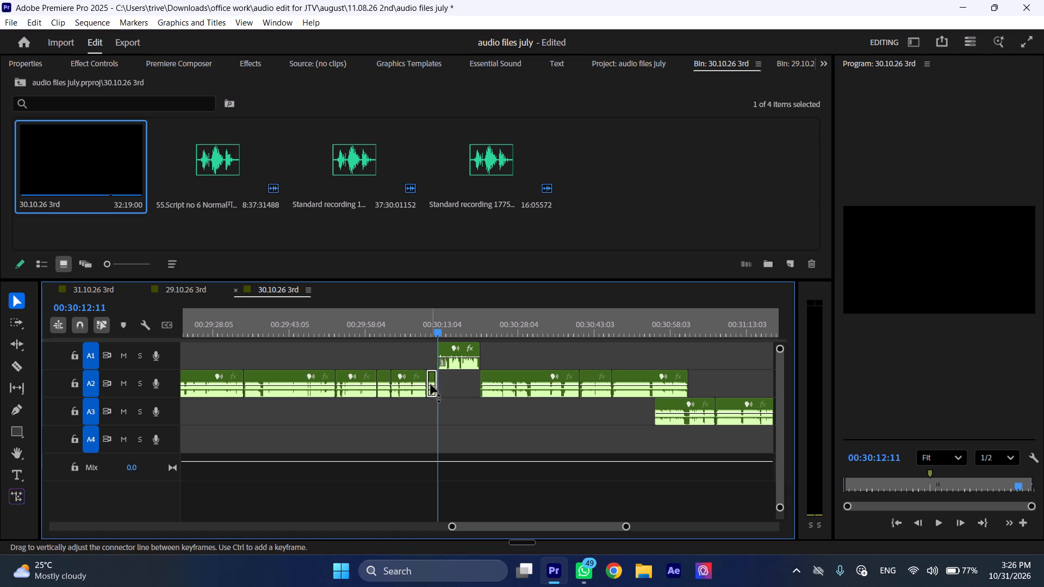
Move the short A2 clip just before the A1 clip down to track A3 and extend its end to the A1 clip's end.
left_click_drag(430, 393, 426, 420)
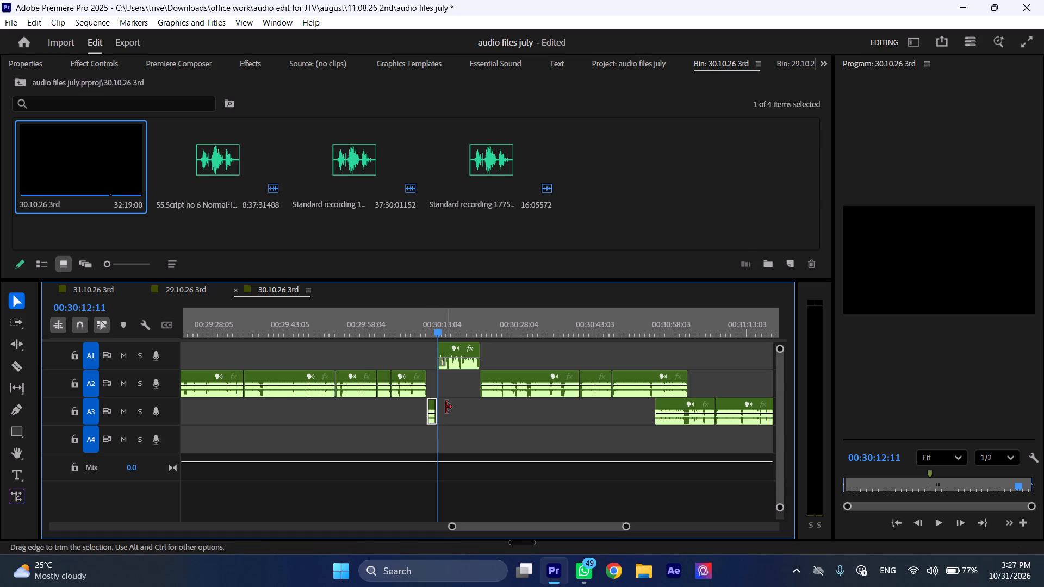
left_click_drag(446, 407, 494, 410)
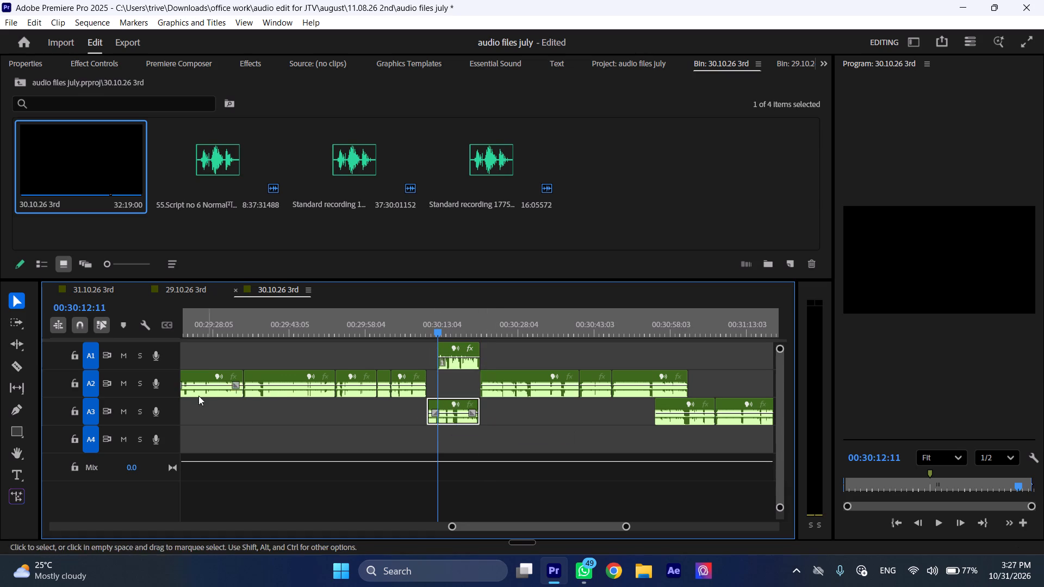
Listen to the sequence from just before the extended A3 clip to about 00:30:15:06.
left_click_drag(128, 380, 417, 332)
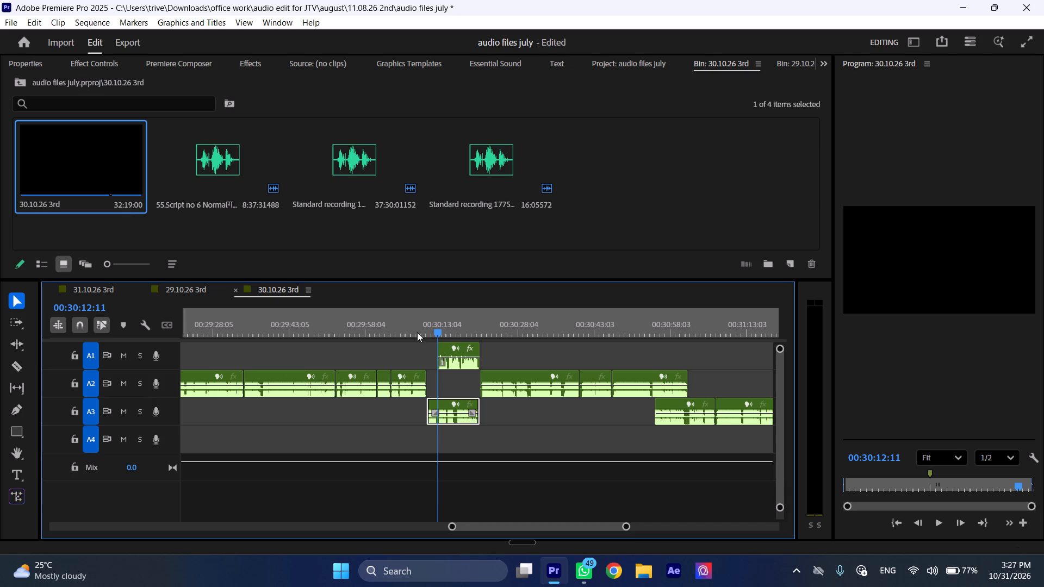
left_click_drag(417, 332, 422, 328)
left_click(422, 328)
key("space")
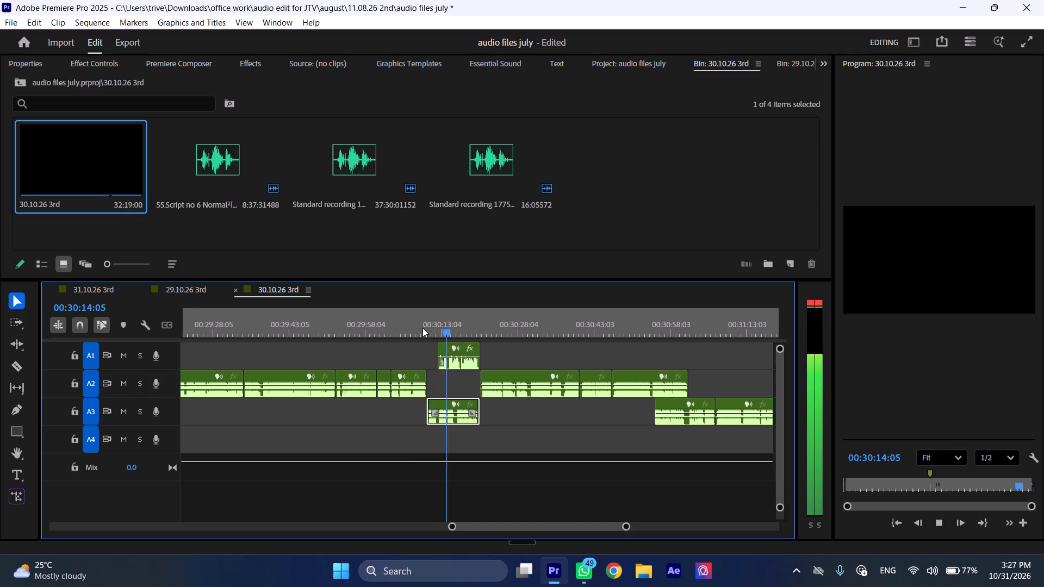
key("space")
Trim the A3 clip to start with the A1 clip at 00:30:12:10 and end at about 00:30:14:04.
key("ctrl+shift+c")
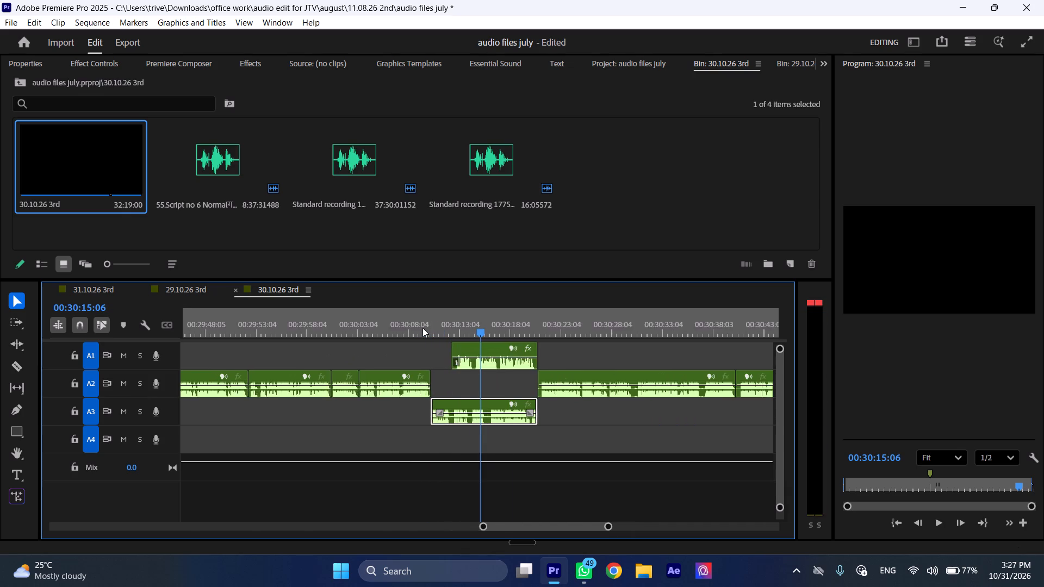
key("ctrl+shift+c")
key("ctrl+shift+c")
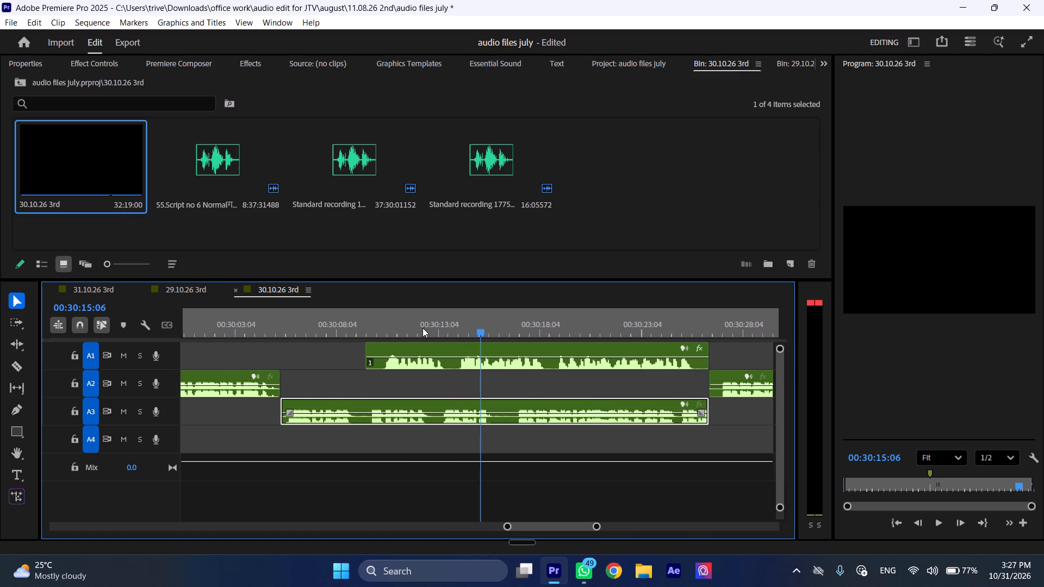
left_click(367, 329)
left_click_drag(285, 407, 368, 406)
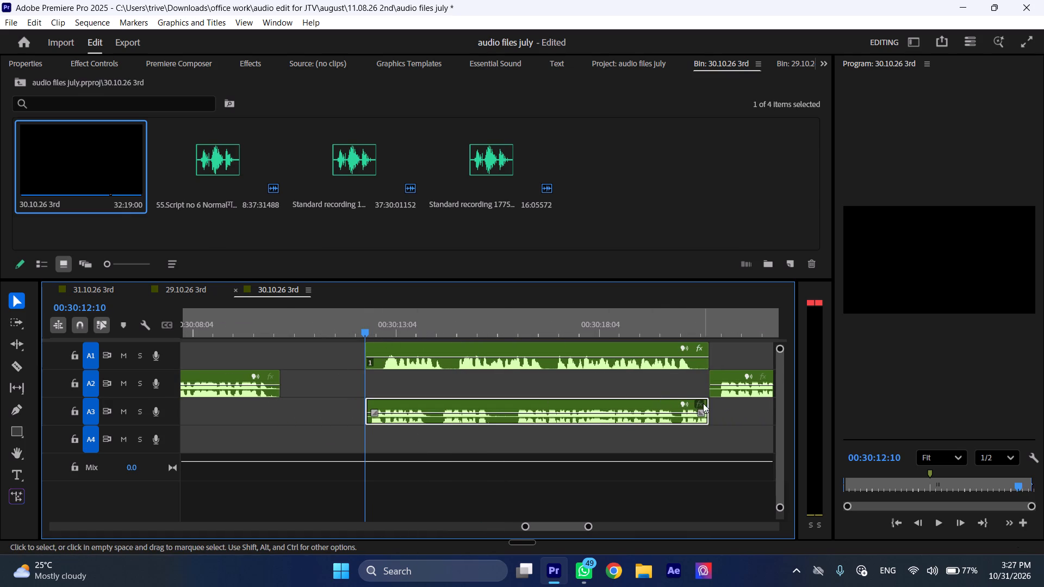
left_click_drag(710, 407, 443, 403)
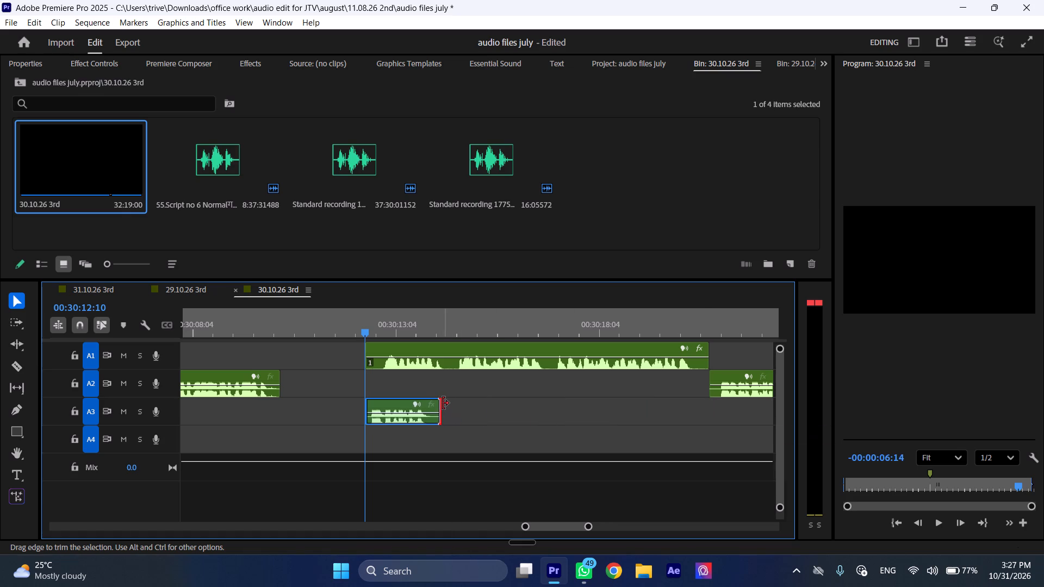
left_click(443, 403)
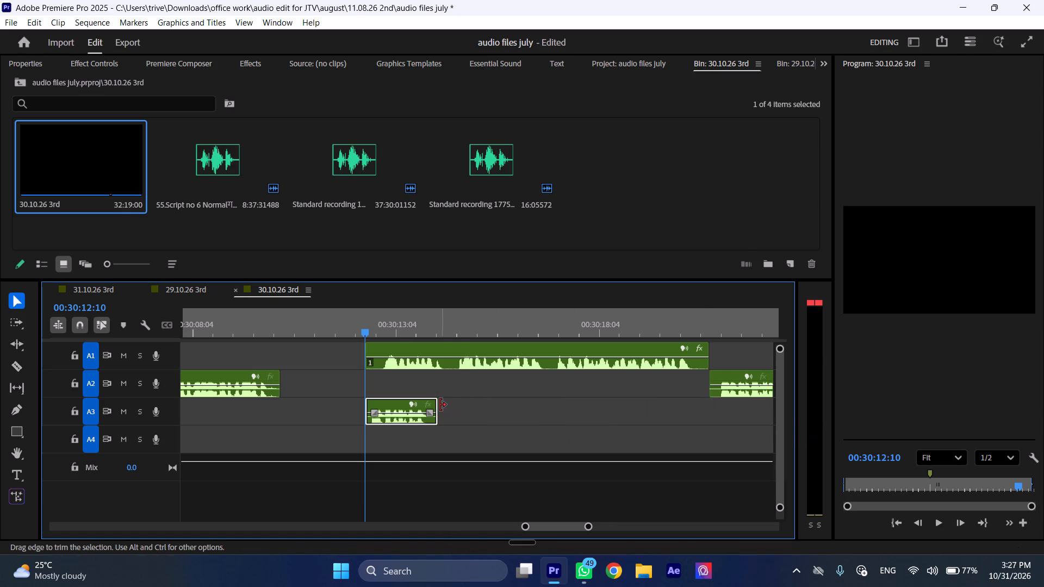
Listen to the trimmed A3 clip together with the A1 clip from 00:30:12:10.
key("space")
key("space")
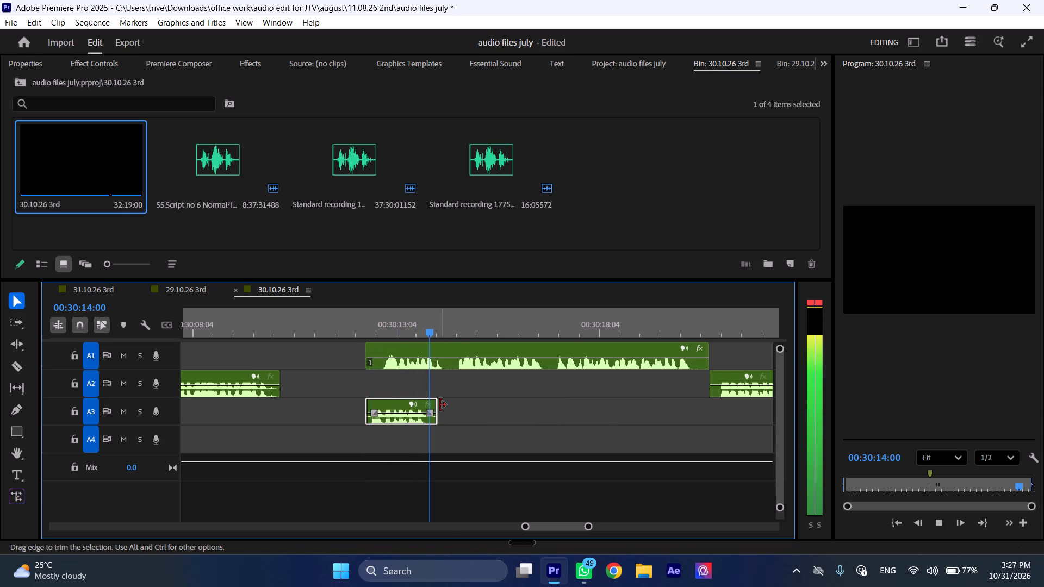
Mute tracks A1 and A2 and listen to the trimmed A3 clip on its own.
left_click(129, 355)
left_click(128, 382)
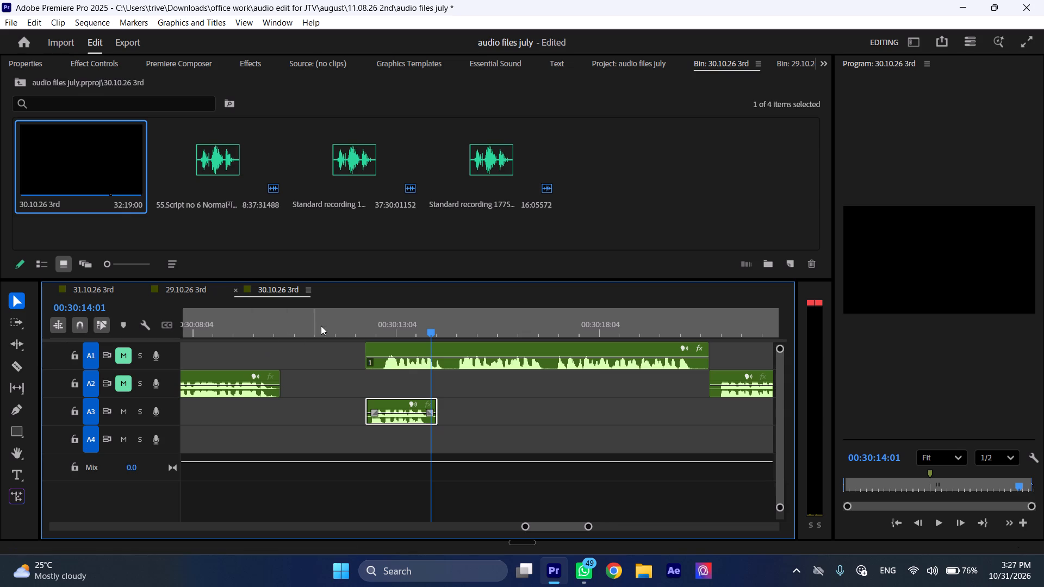
left_click(341, 323)
key("space")
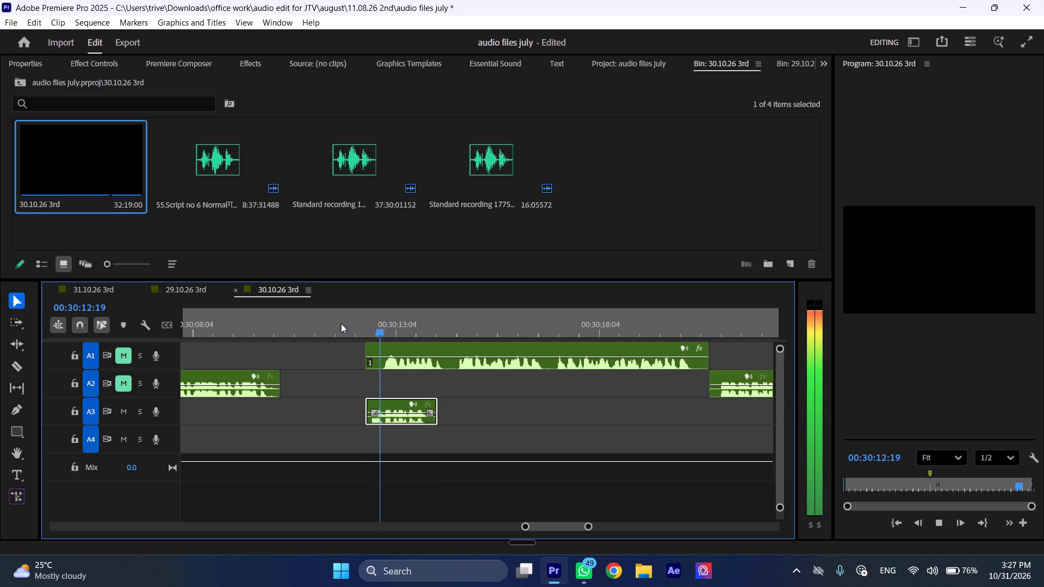
key("space")
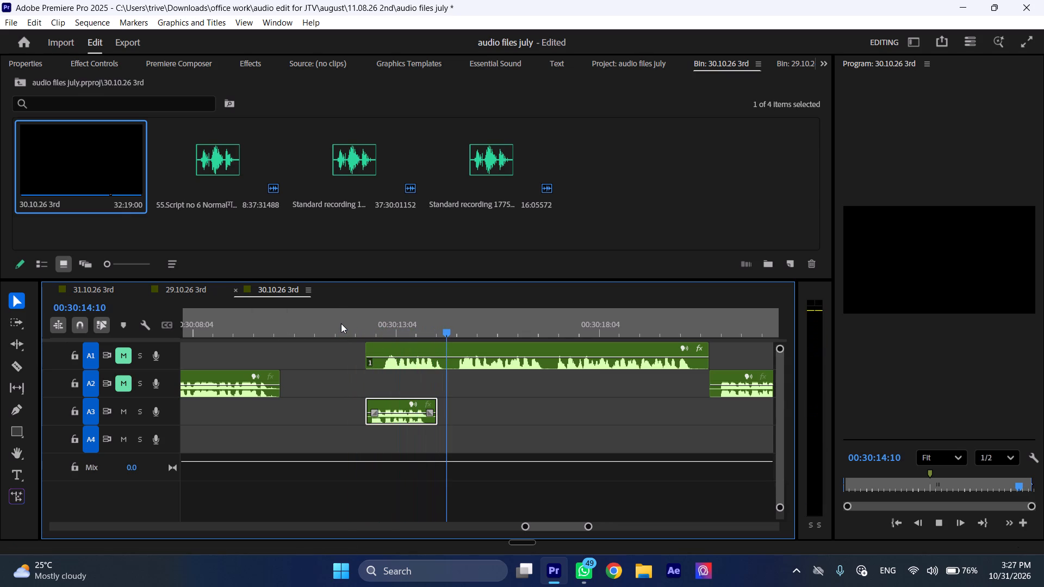
Mark the In and Out range around the selected A3 clip and open the export settings for the sequence.
key("slash")
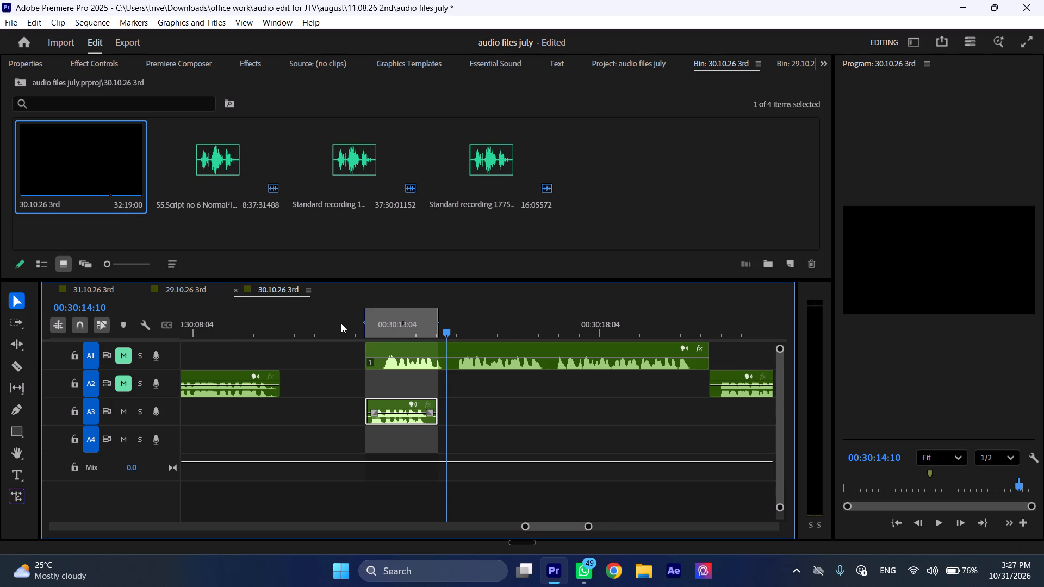
key("ctrl+m")
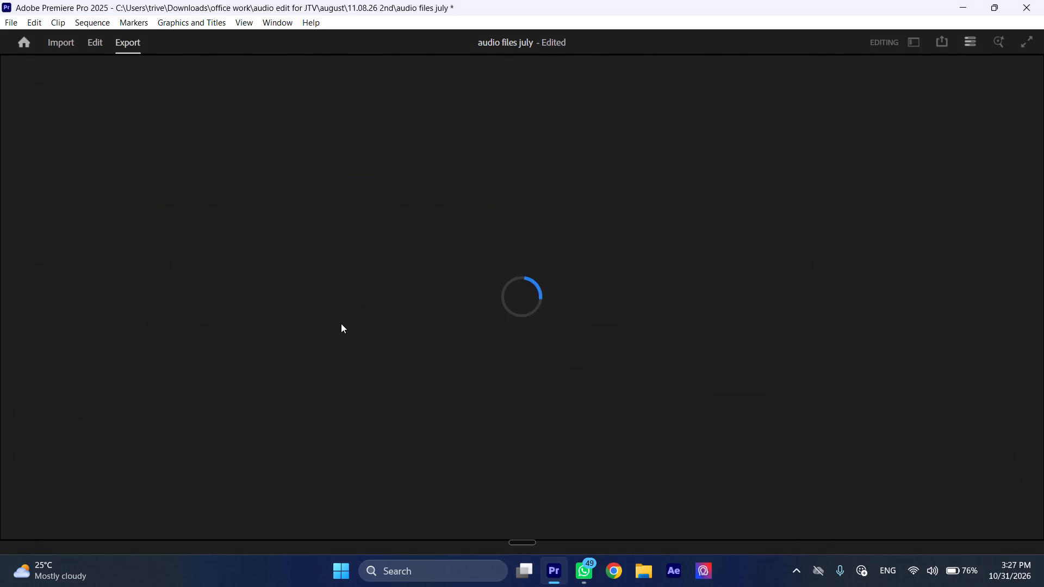
Export the marked range of the sequence as an MP3 file named "nek kam me" in the Downloads folder.
left_click(360, 134)
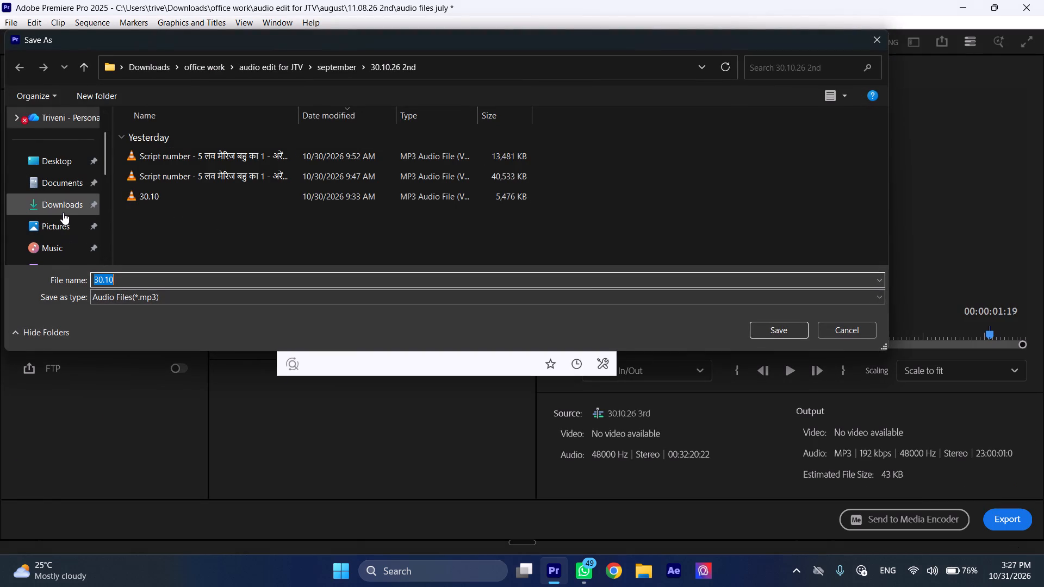
left_click(63, 213)
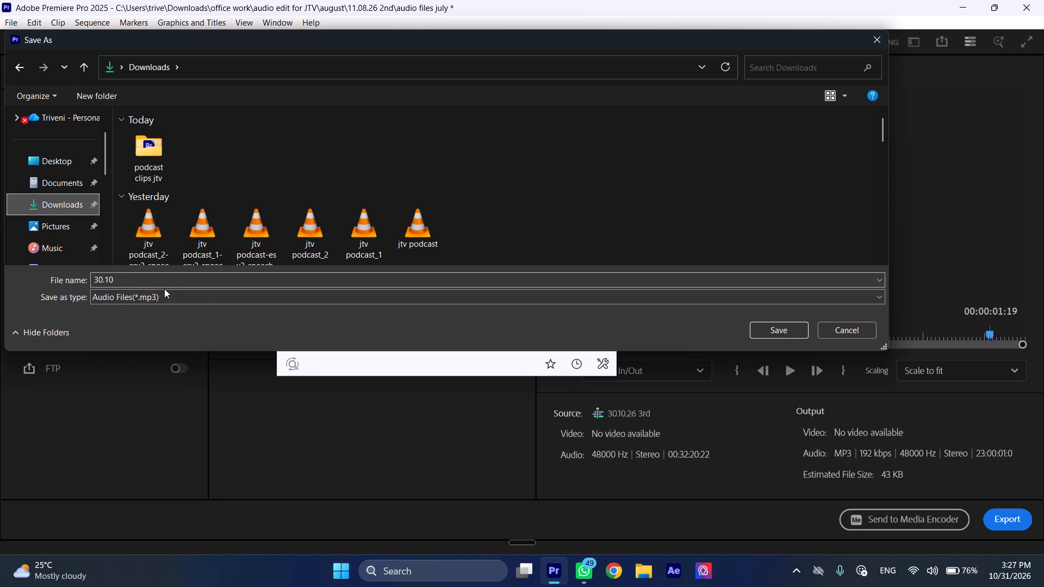
left_click(145, 283)
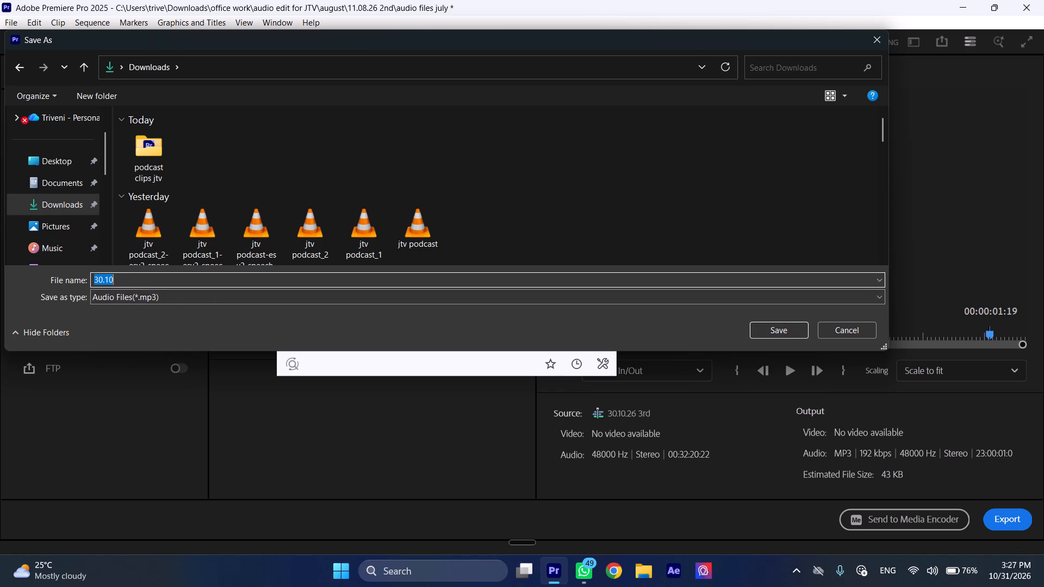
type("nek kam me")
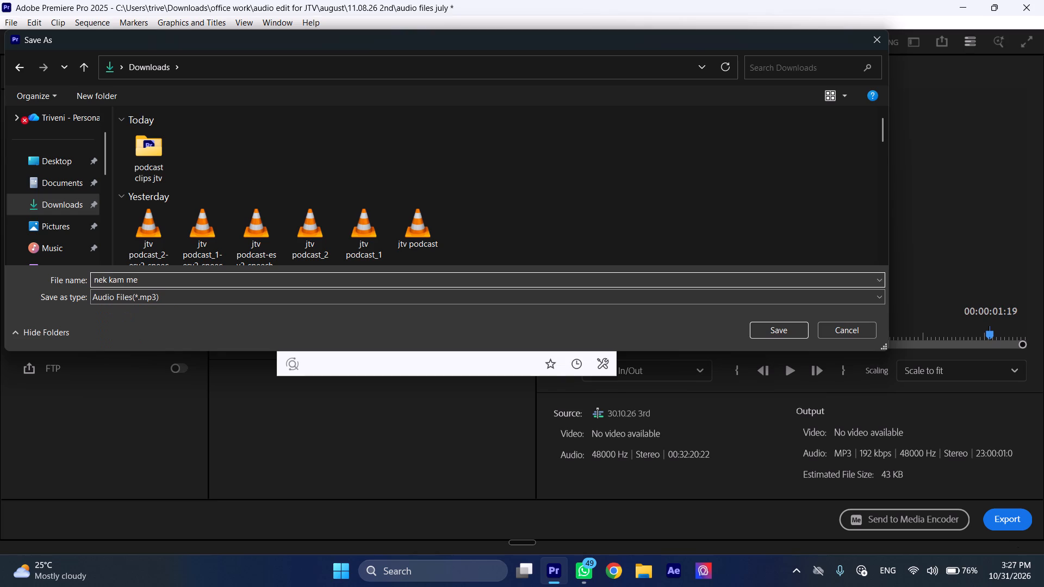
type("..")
left_click(756, 328)
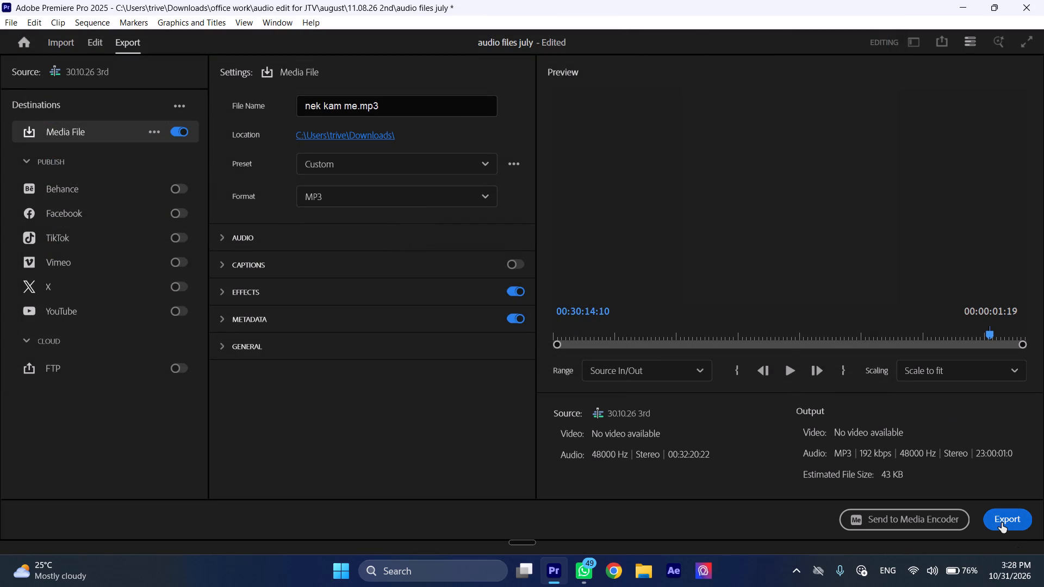
left_click(1002, 523)
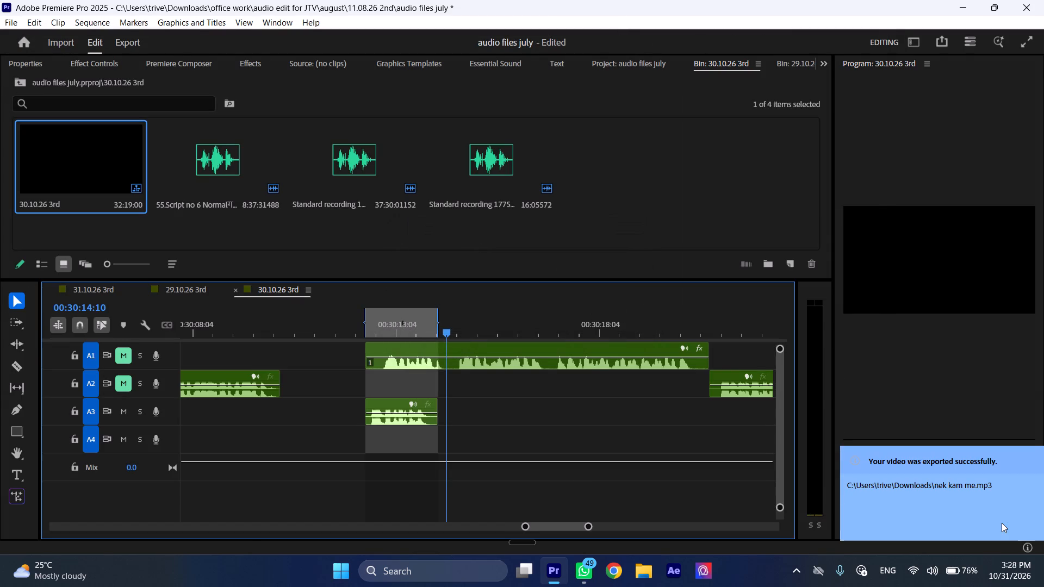
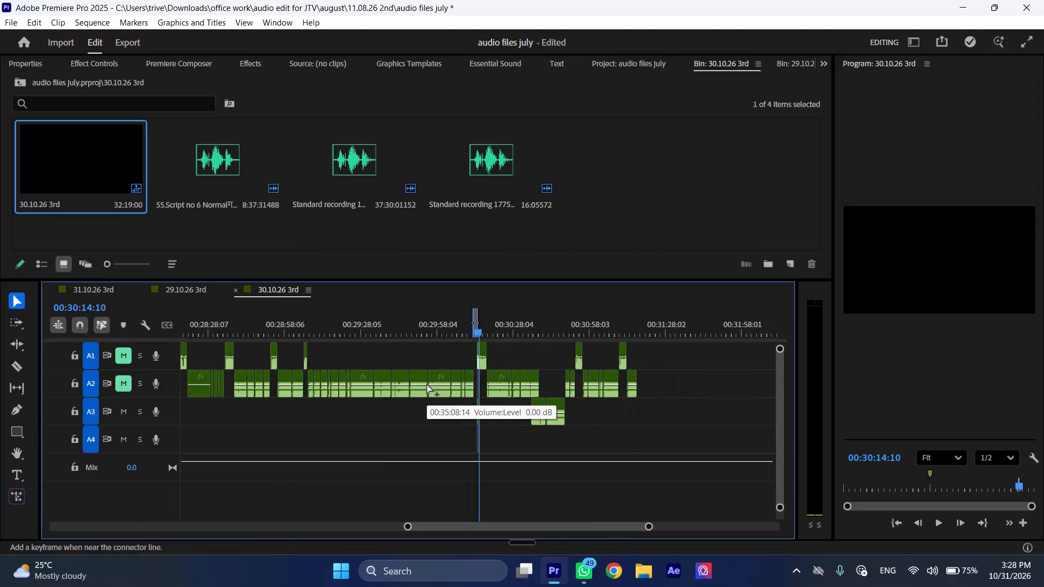
Clear the In and Out range around the short A3 clip in the sequence.
key("ctrl+shift+x")
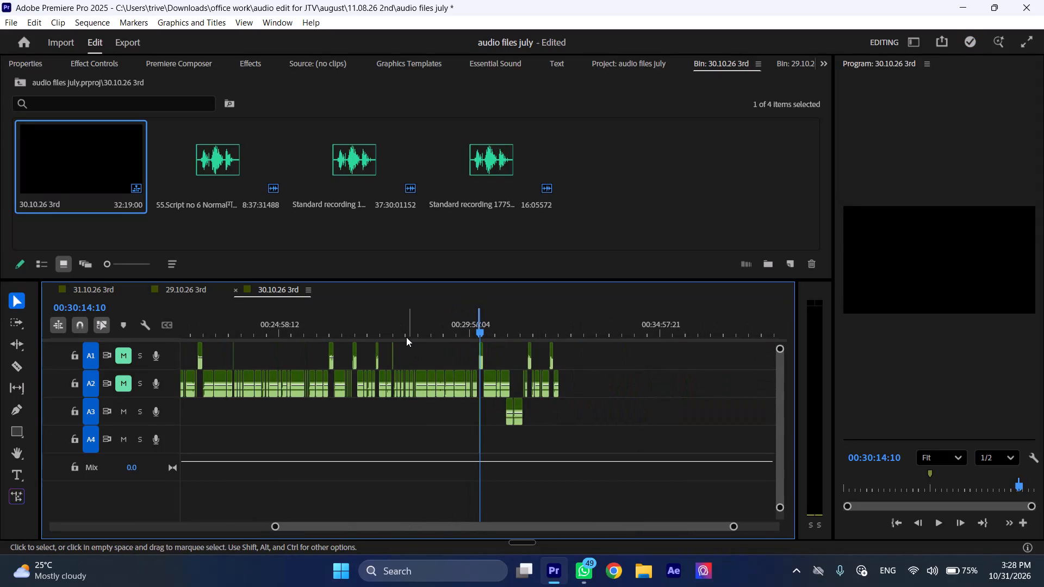
Go back through the earlier part of the sequence and place the playhead at about 00:21:06:17.
left_click_drag(406, 337, 403, 328)
left_click_drag(403, 328, 285, 347)
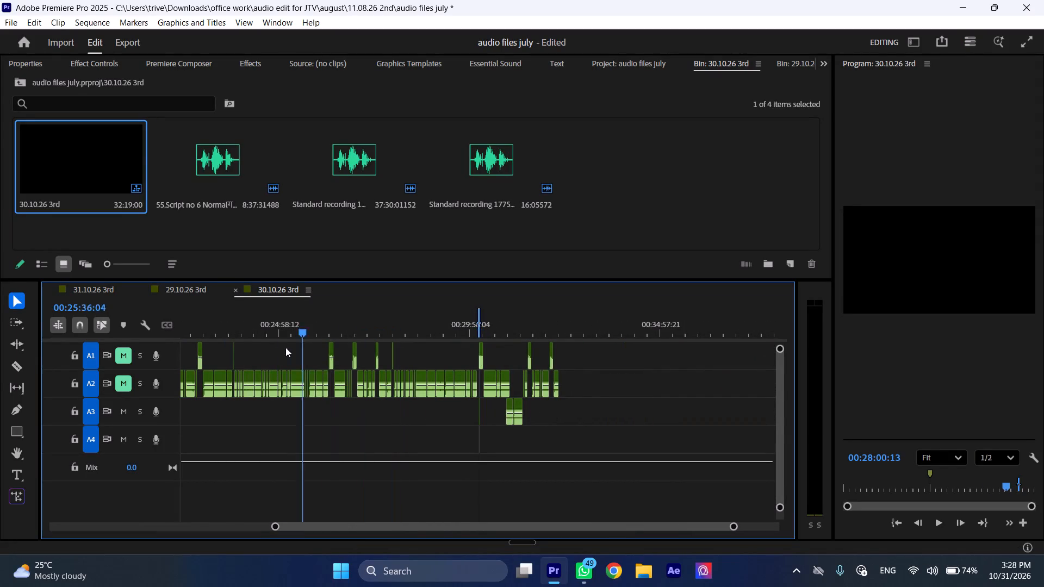
left_click_drag(285, 347, 237, 343)
scroll(237, 343, "right", 1)
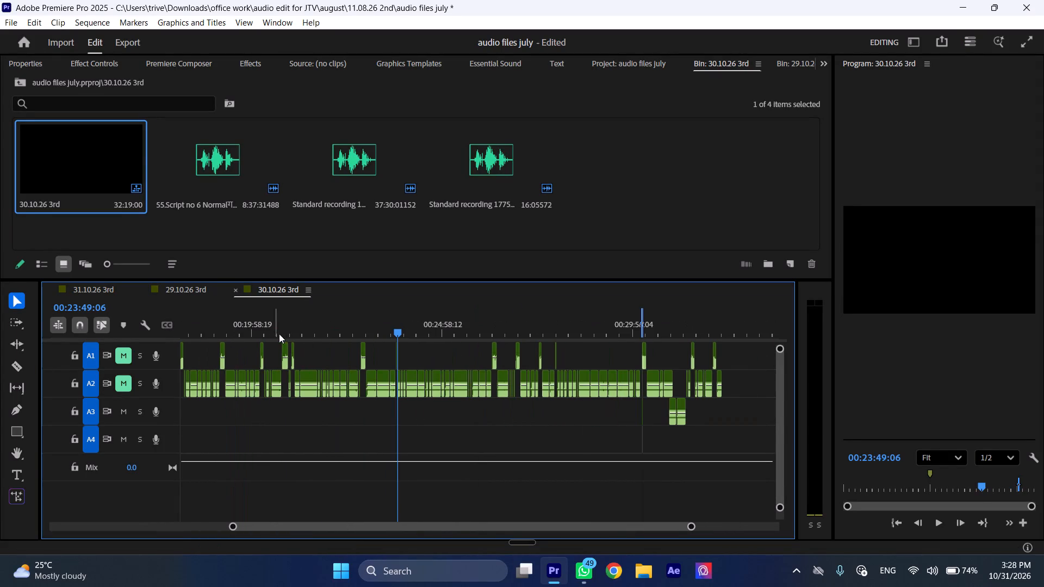
left_click(299, 330)
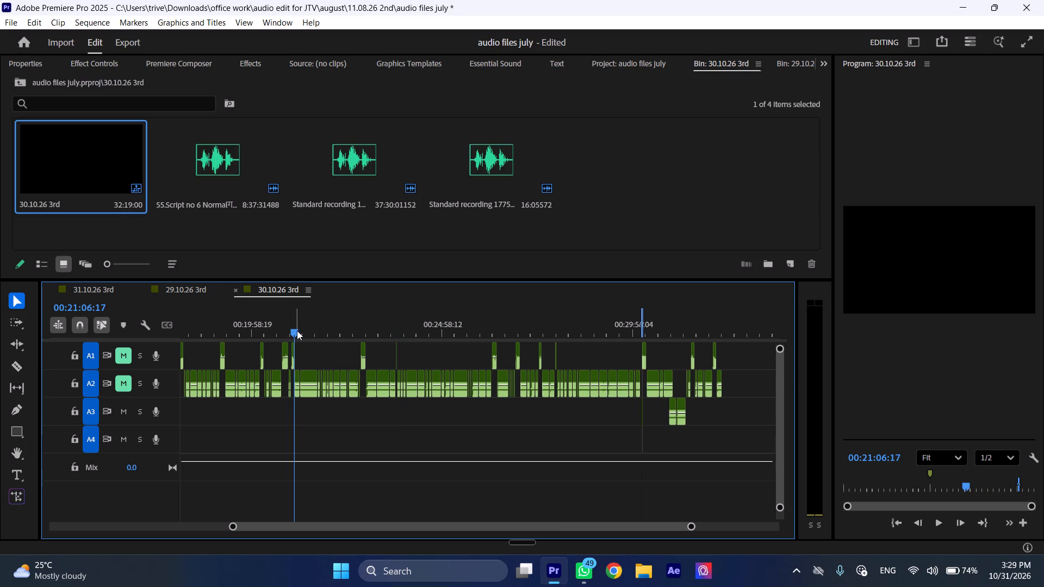
Unmute track A2 and listen to it from the start of the A2 clip at about 00:21:06.
key("ctrl+shift+c")
key("ctrl+shift+c")
key("ctrl+shift+c")
key("space")
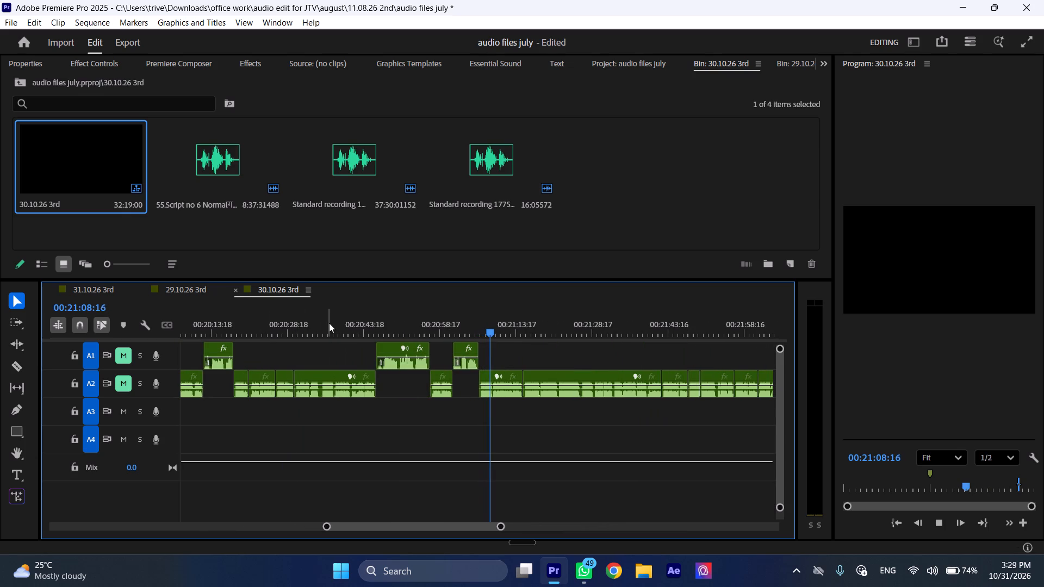
key("space")
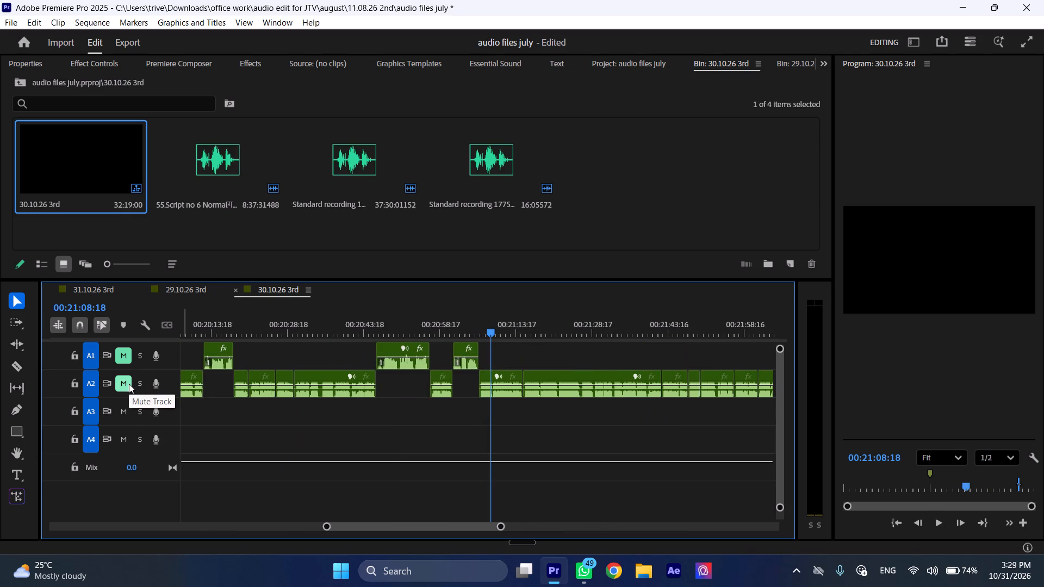
left_click(129, 384)
key("space")
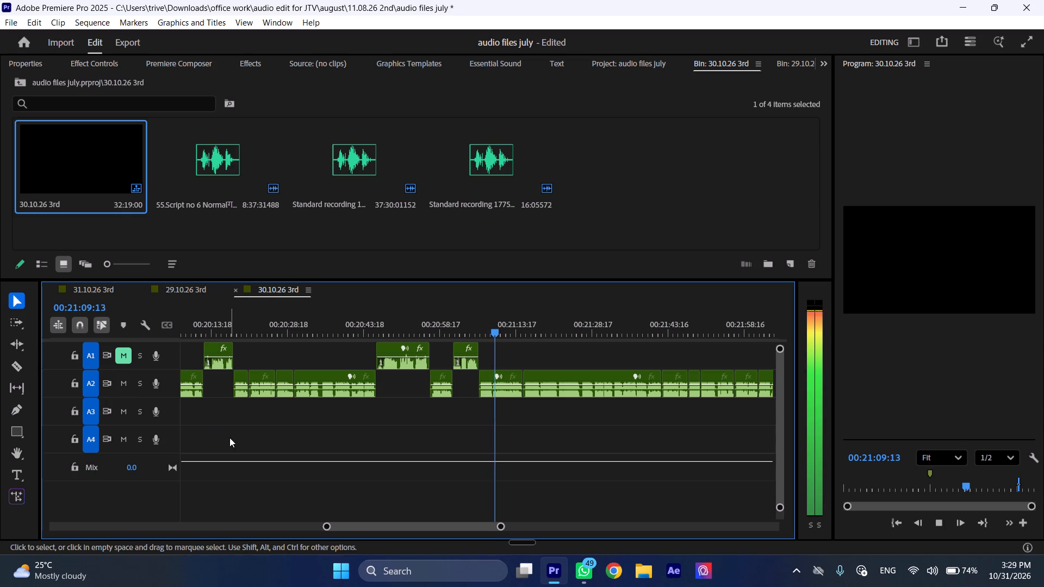
left_click(480, 333)
key("space")
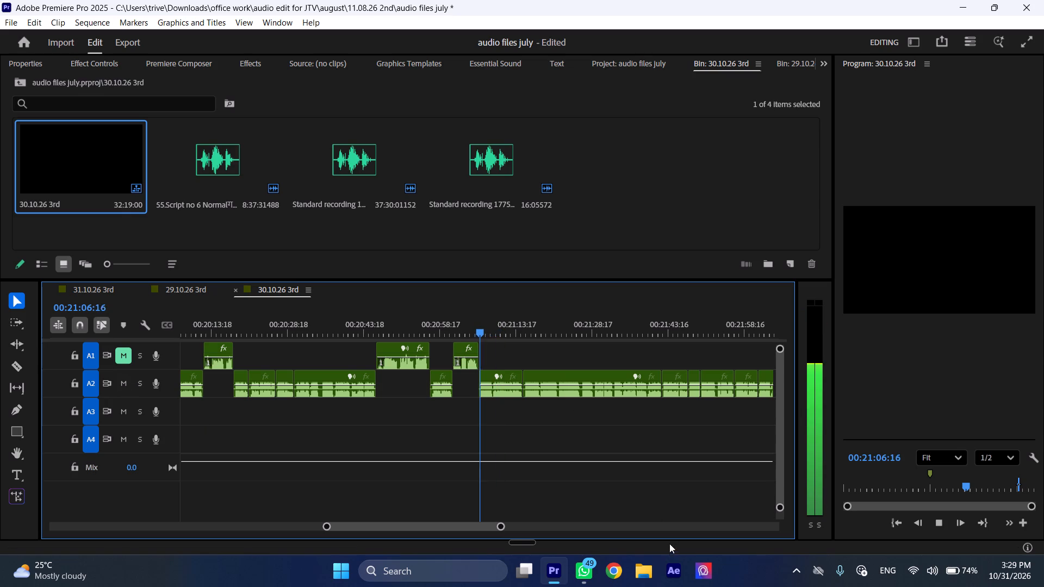
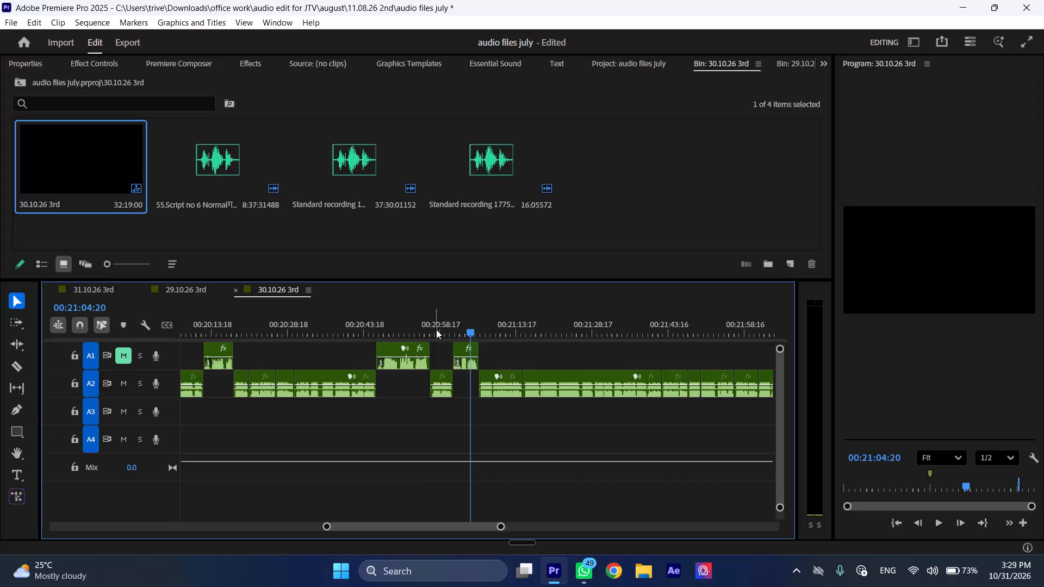
Listen to the A2 audio around 00:20:57 and again from about 00:20:43 up to the end of that A2 clip.
key("space")
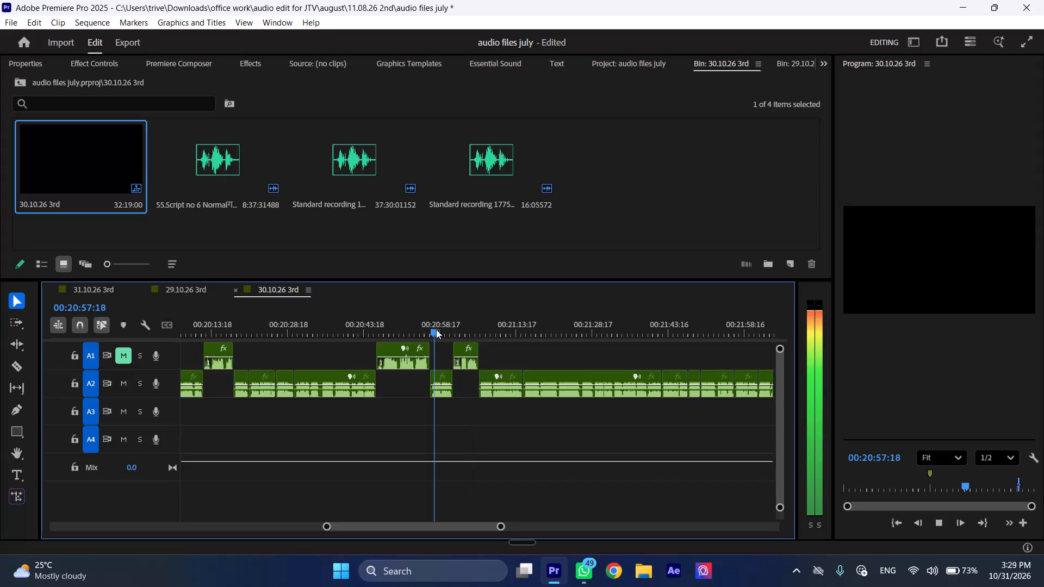
left_click(363, 323)
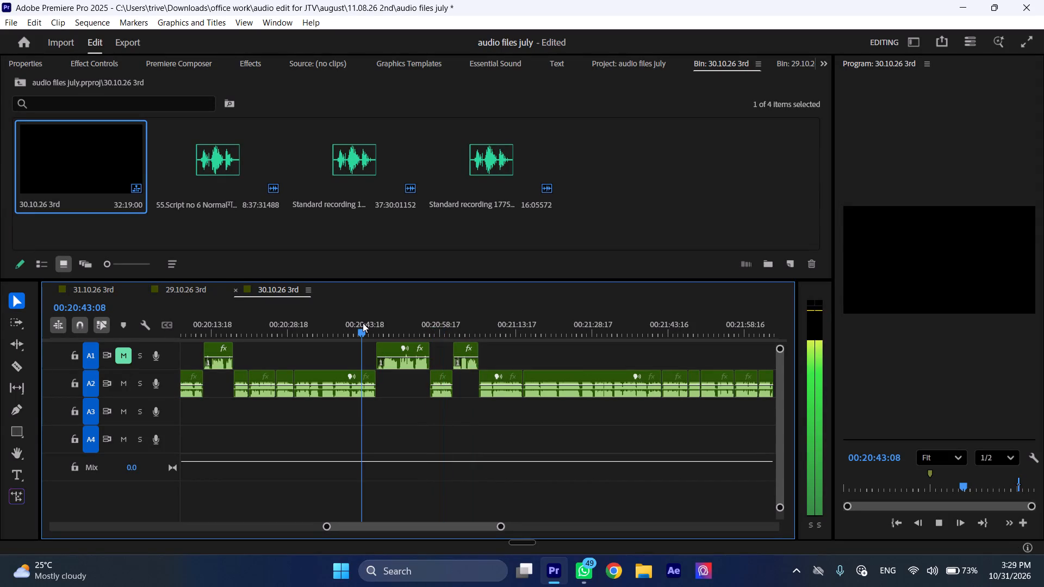
key("space")
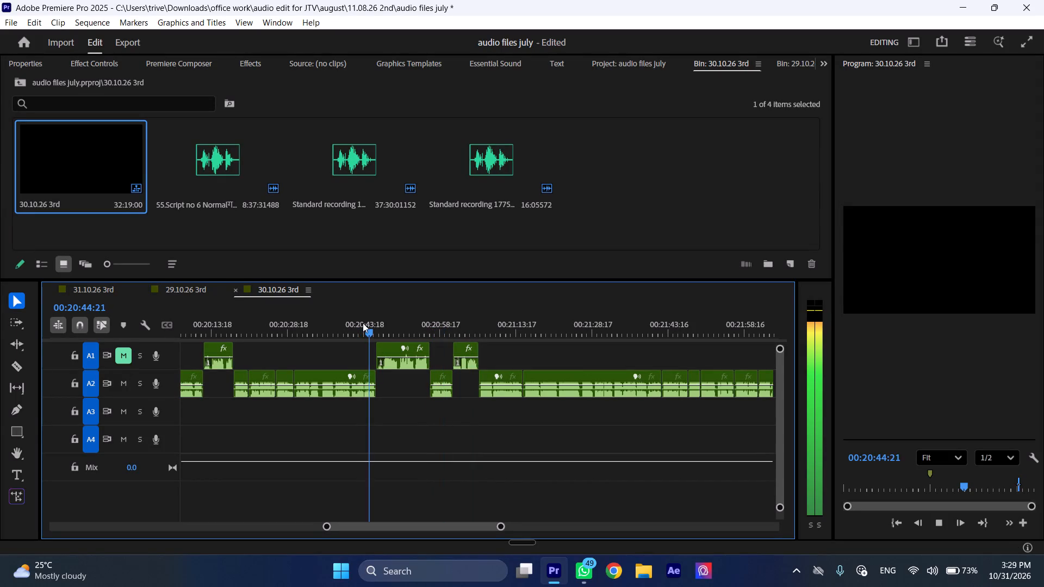
key("space")
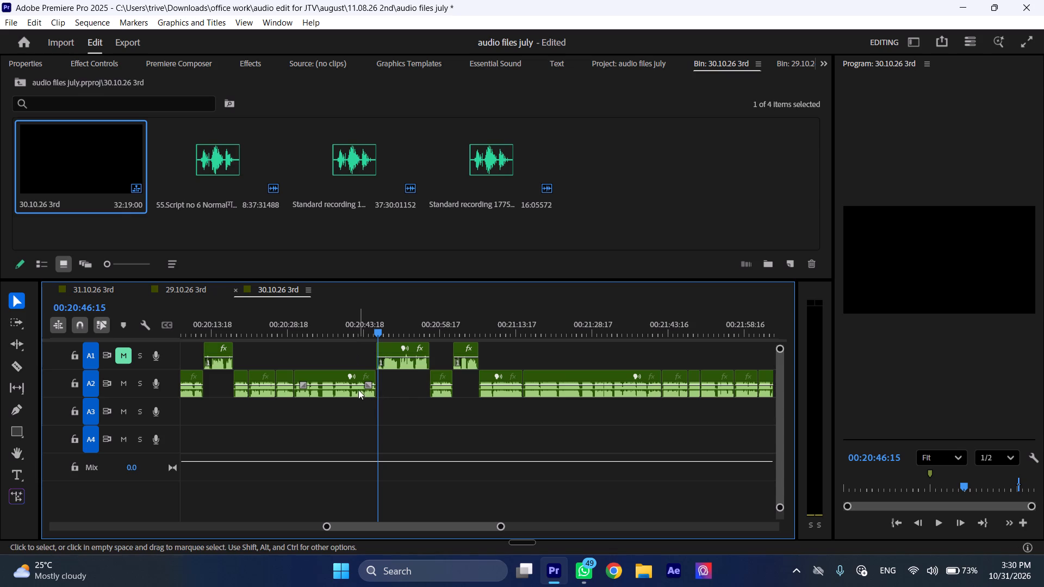
Move the A2 clip ending at about 00:20:46 down to track A3 and extend its end to about 00:21:16.
left_click_drag(356, 392, 356, 422)
left_click_drag(381, 408, 400, 408)
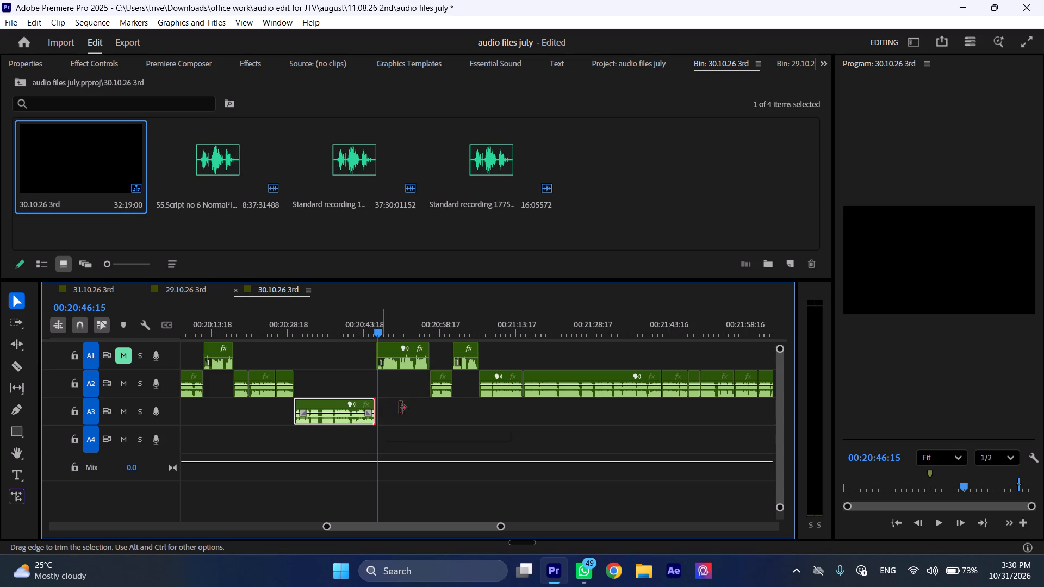
left_click_drag(400, 408, 534, 413)
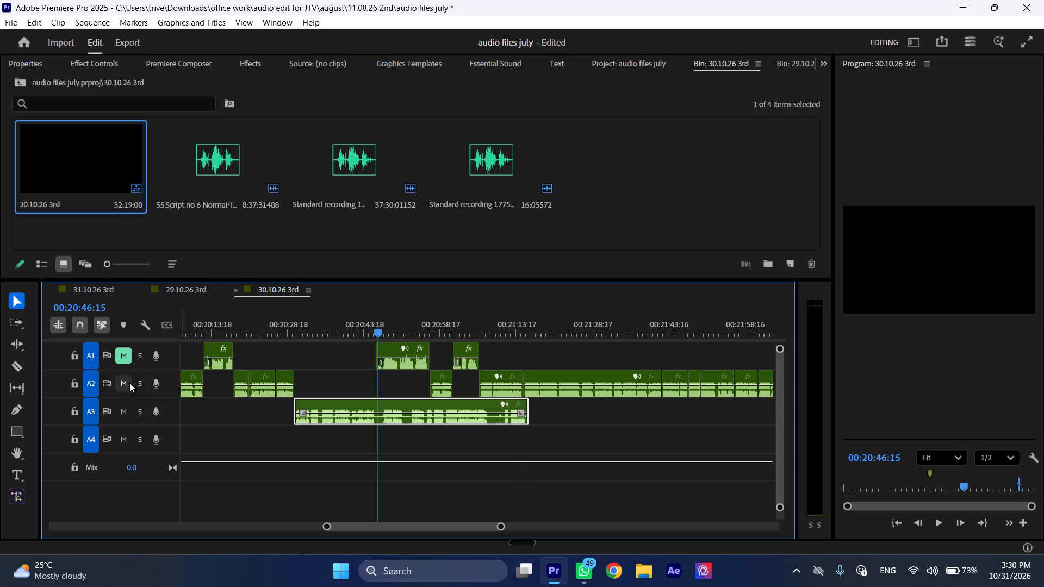
Mute track A2 and listen to the extended A3 clip from about 00:20:38, speeding up the playback.
left_click(129, 383)
left_click(334, 330)
key("space")
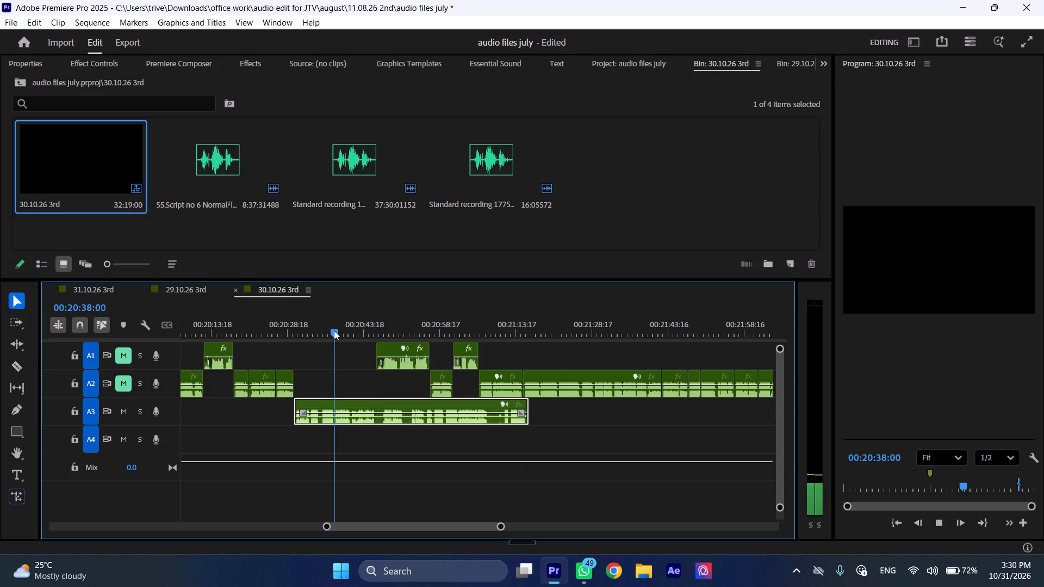
key("l")
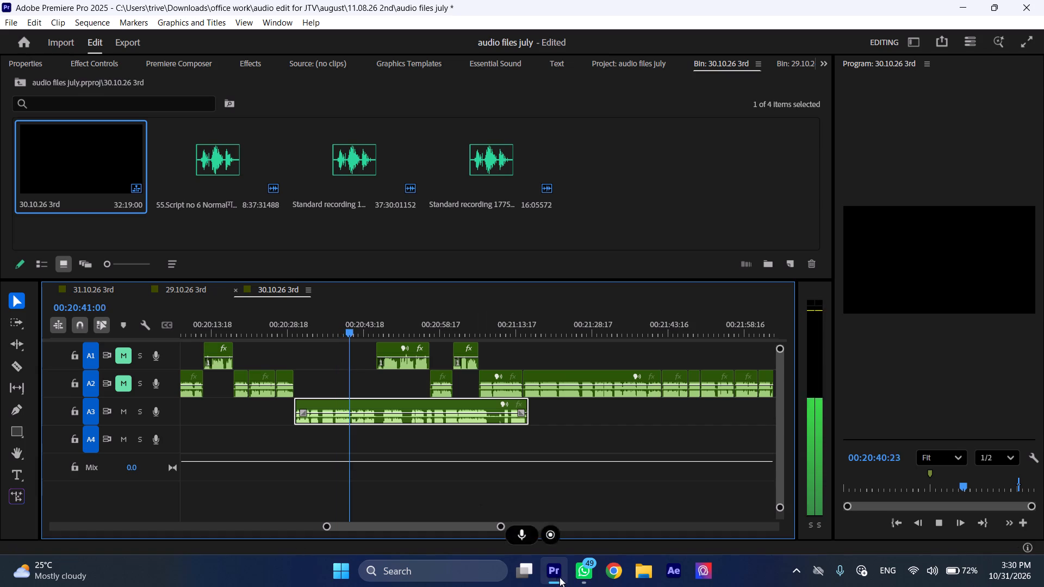
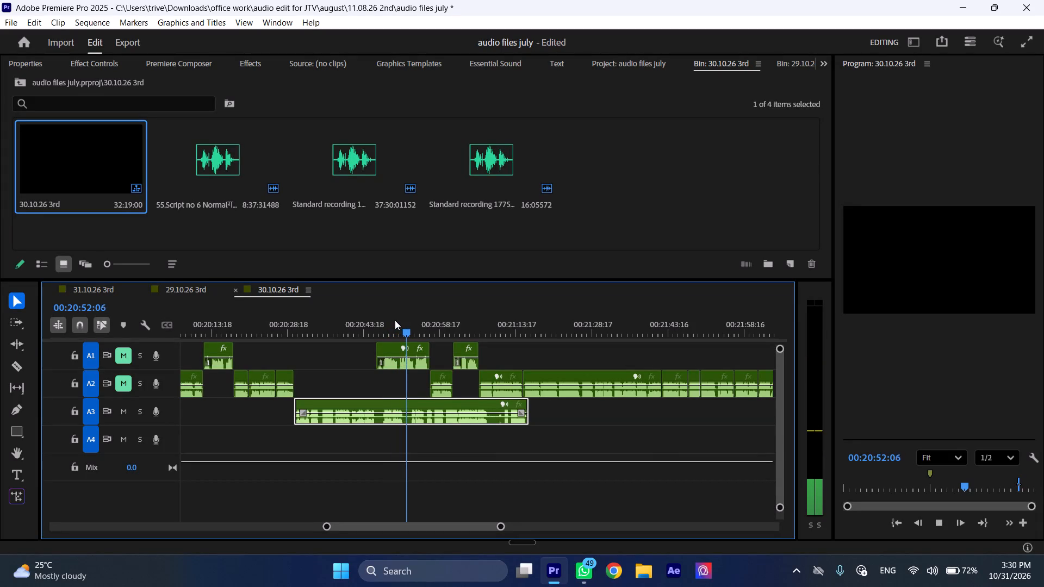
Split the extended A3 clip at about 00:20:52 and listen on from the cut to about 00:20:55.
key("space")
key("shift+c")
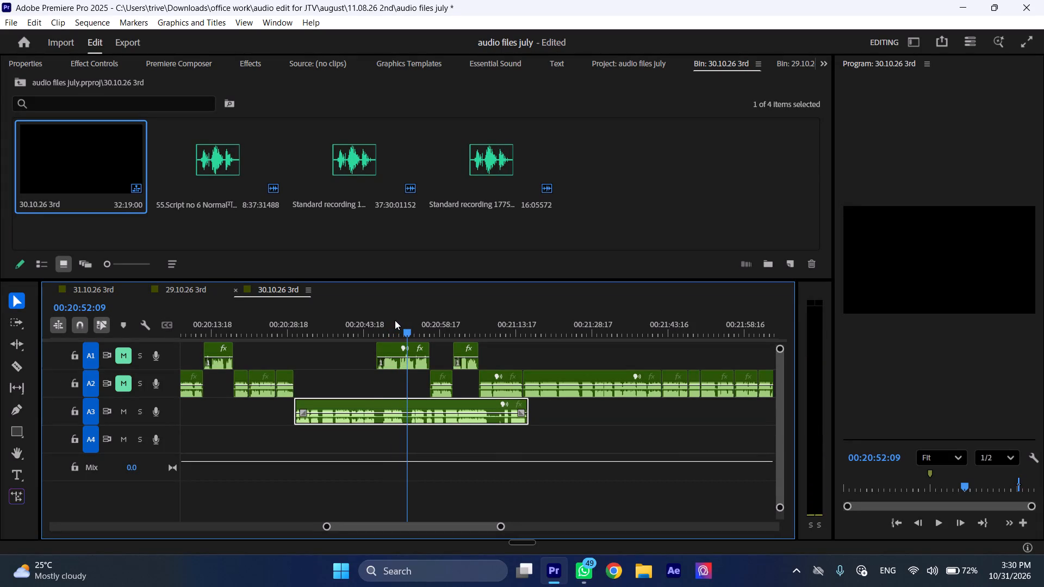
key("space")
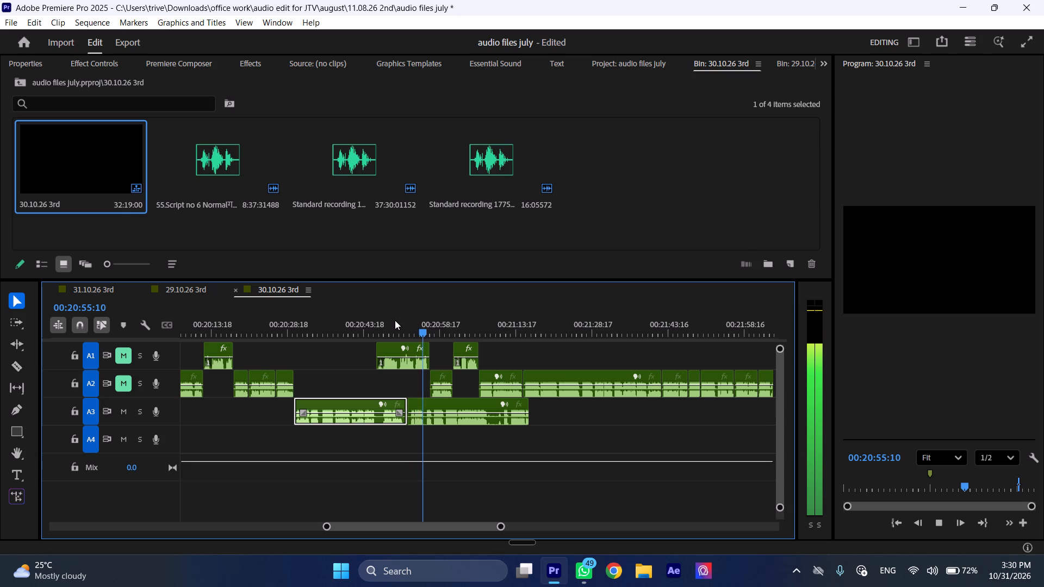
key("space")
key("space")
key("space")
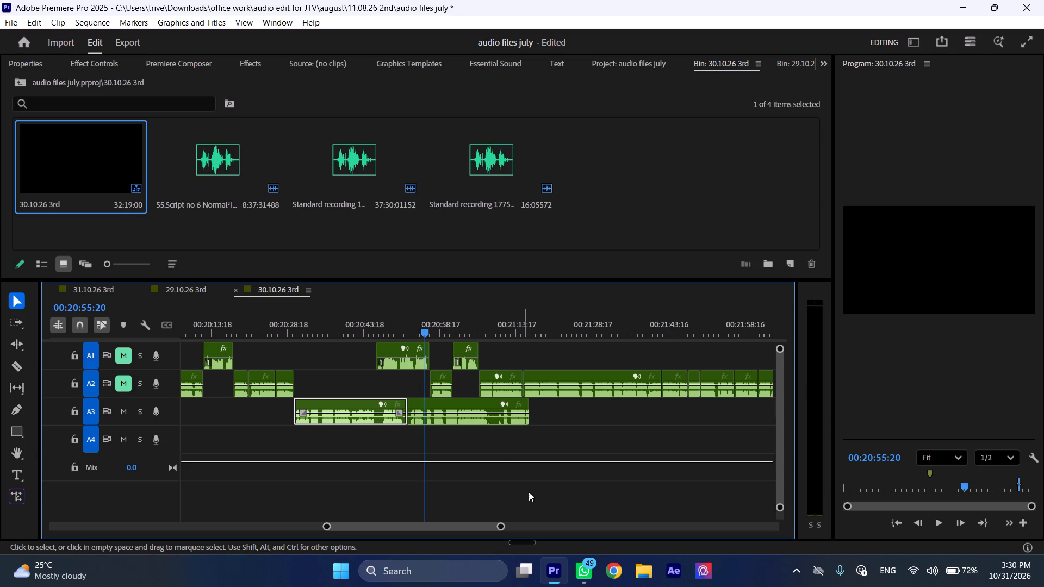
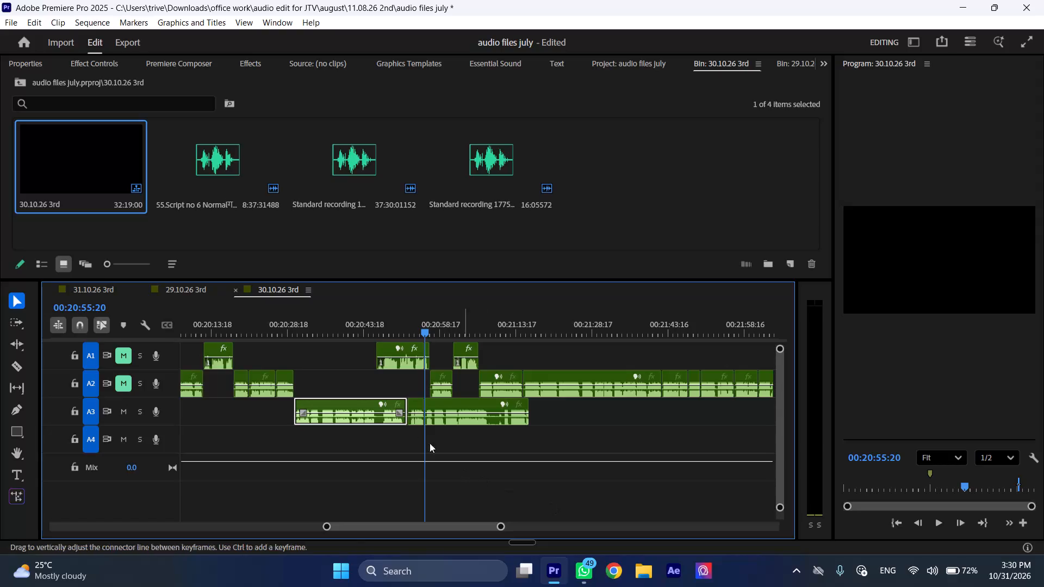
Mark the short A3 segment from about 00:20:52 to 00:20:55 as the In/Out range and play through it from about 00:20:51.
left_click(415, 418)
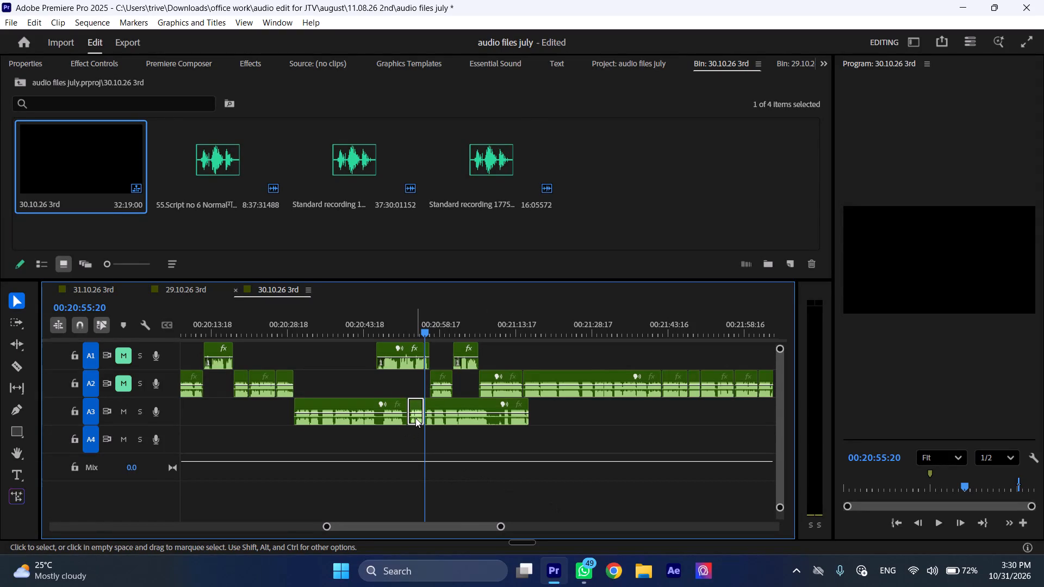
key("slash")
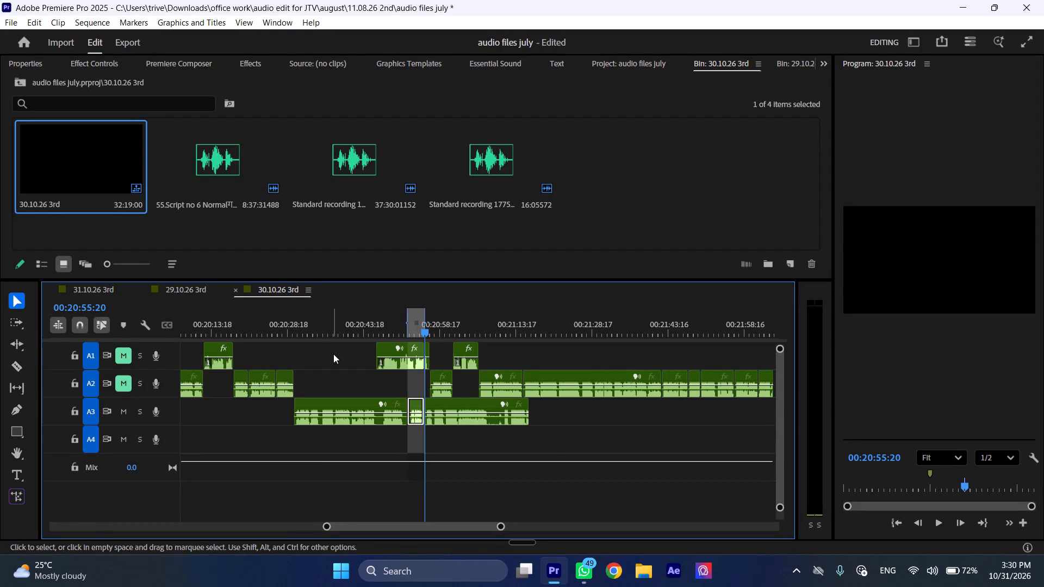
left_click(402, 330)
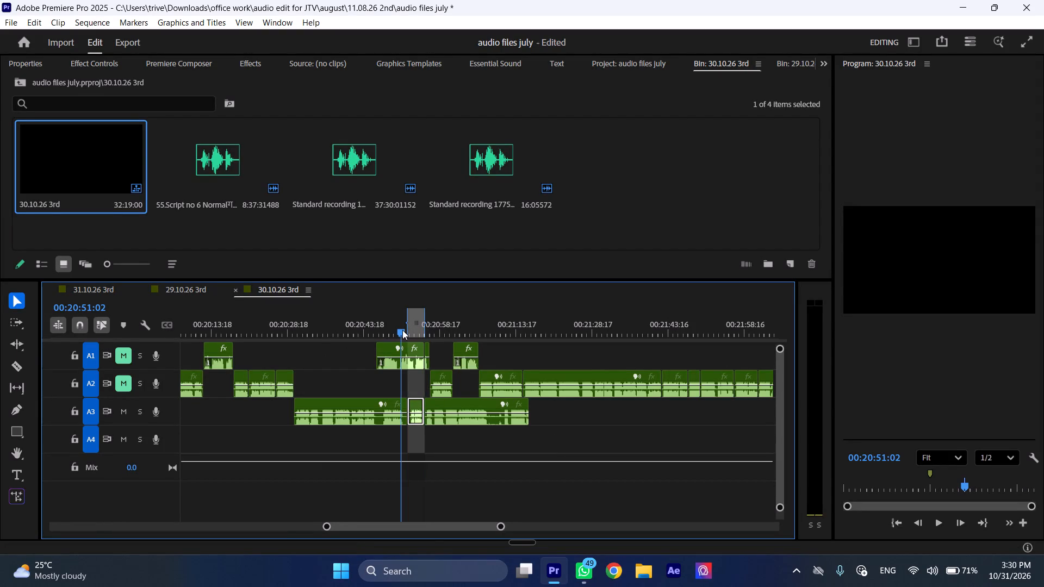
key("space")
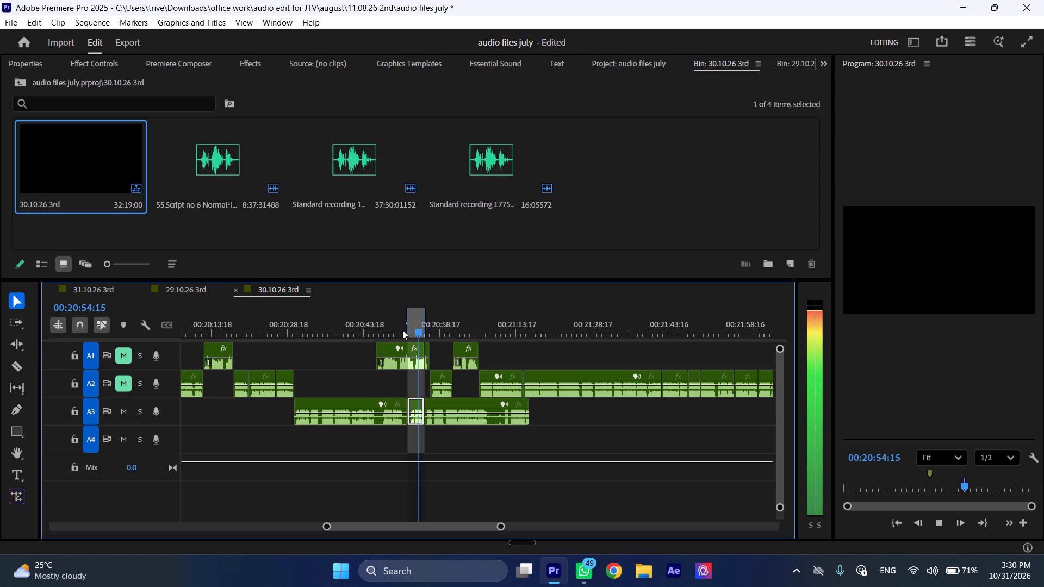
key("space")
Set up an MP3 export of the marked range, naming the file "sukriyaa" in the Downloads folder.
key("ctrl+m")
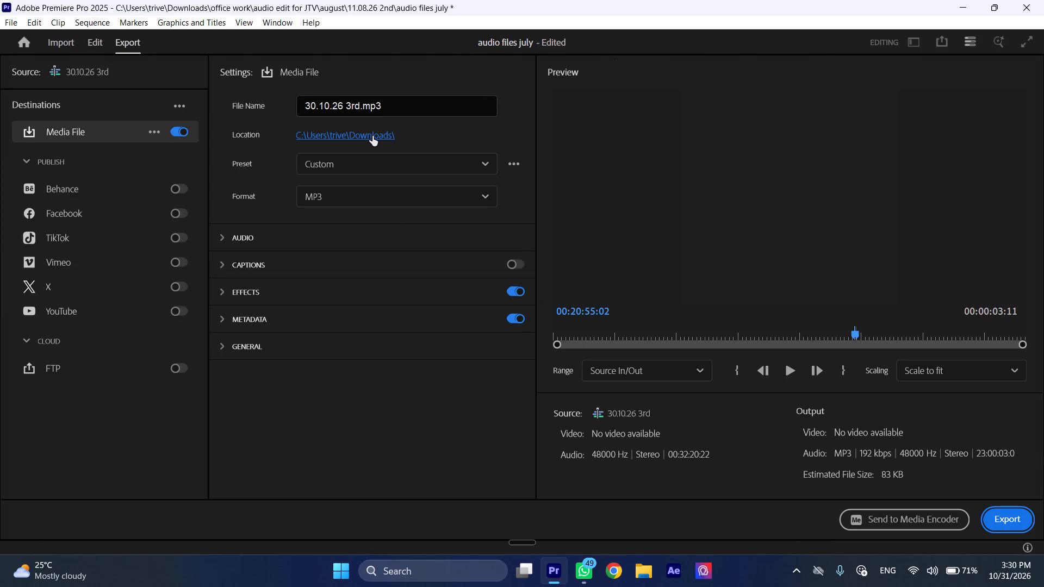
left_click(372, 136)
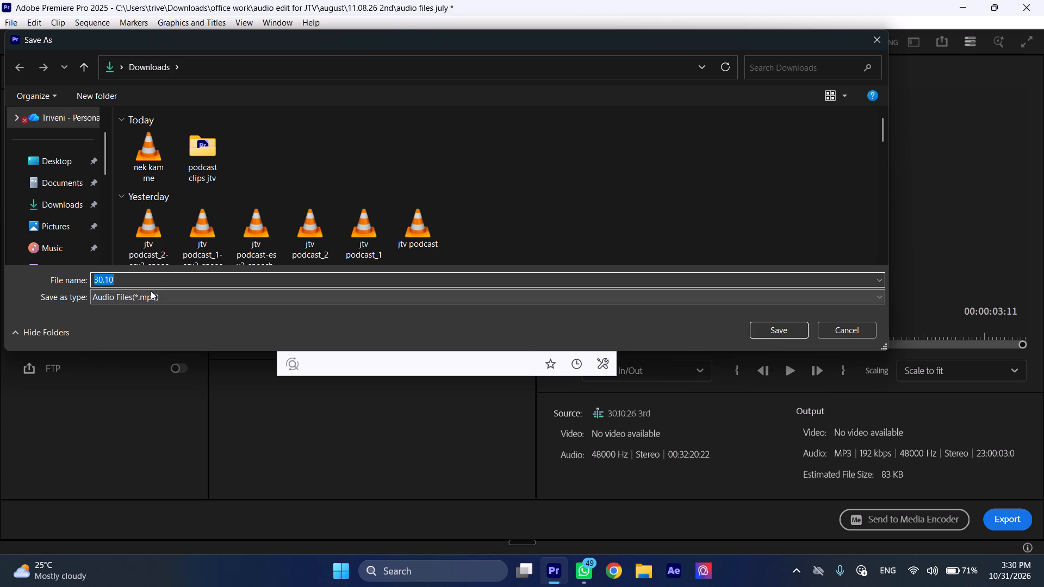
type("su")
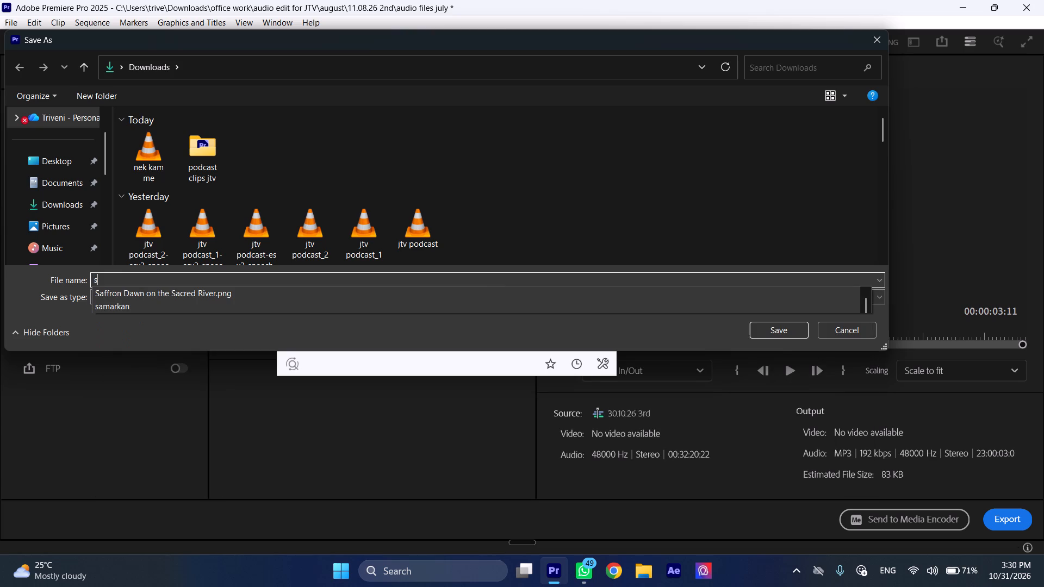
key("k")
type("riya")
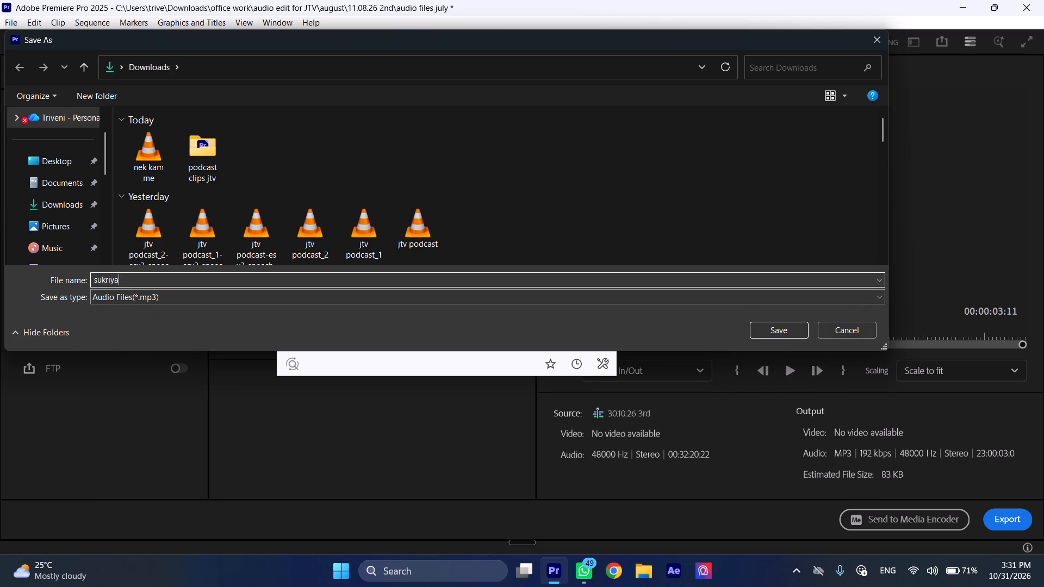
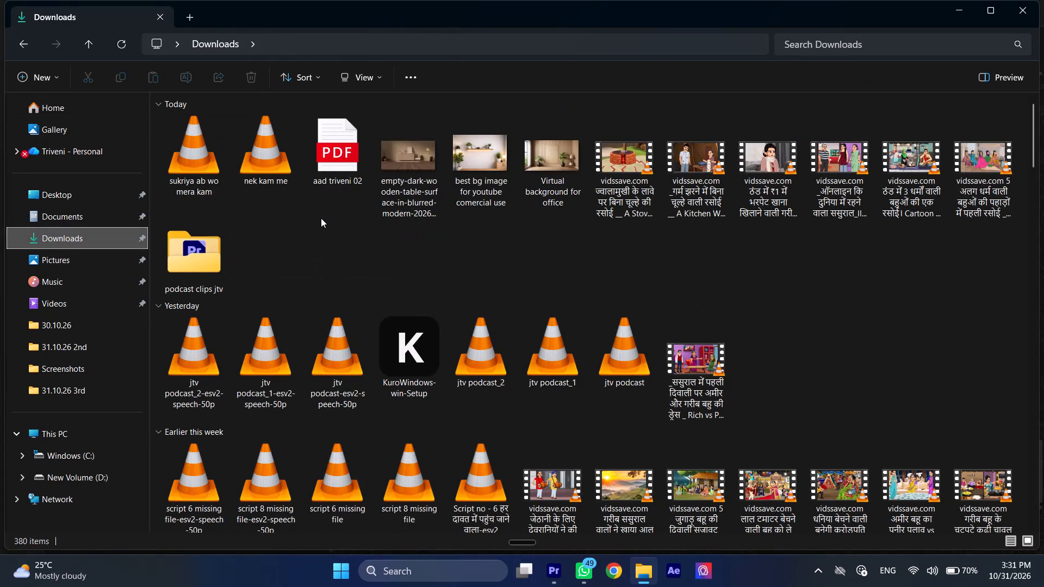
Switch from the Downloads folder to the Chrome browser.
scroll(321, 218, "up", 1)
left_click(612, 568)
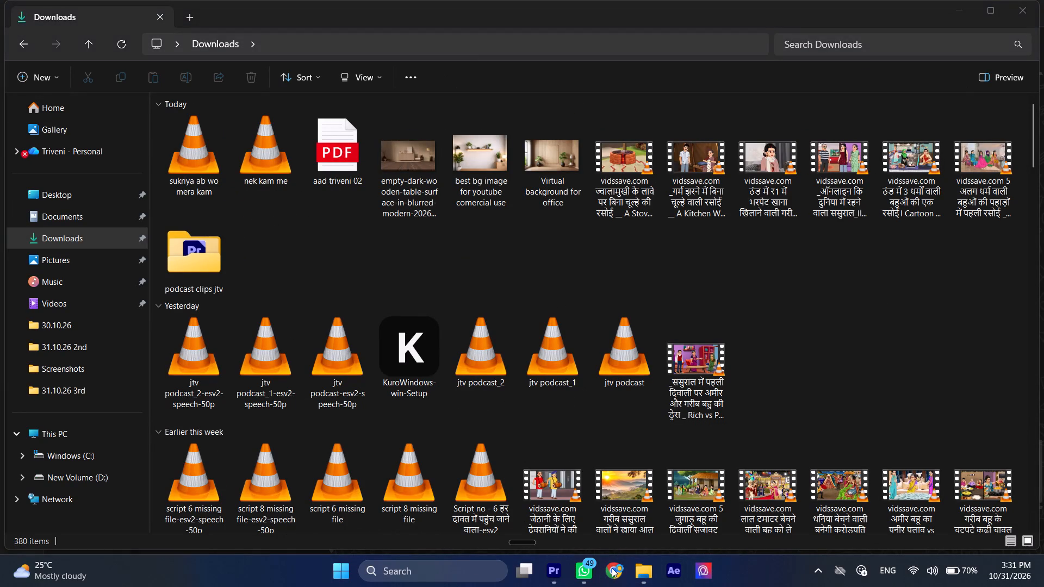
Switch to Chrome with the Triveni profile and open Adobe Podcast's Enhance Speech page in a maximized window.
scroll(582, 272, "down", 5)
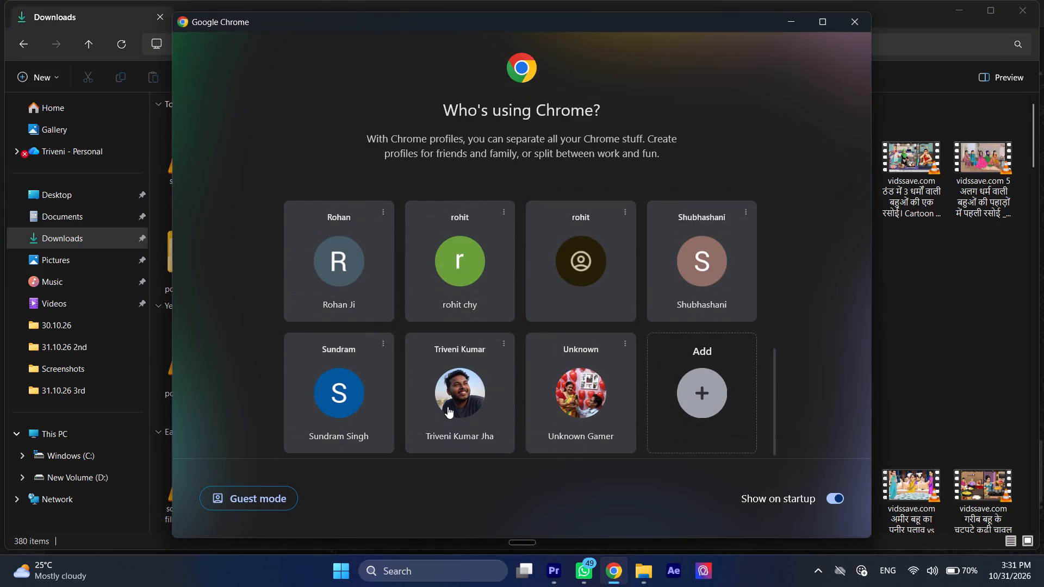
left_click(445, 412)
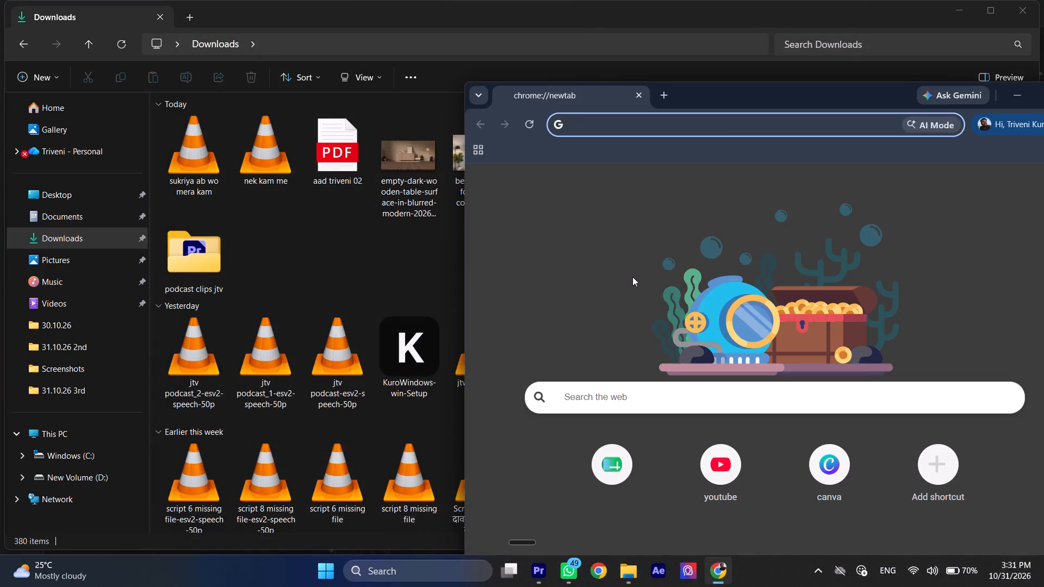
key("a")
left_click(642, 242)
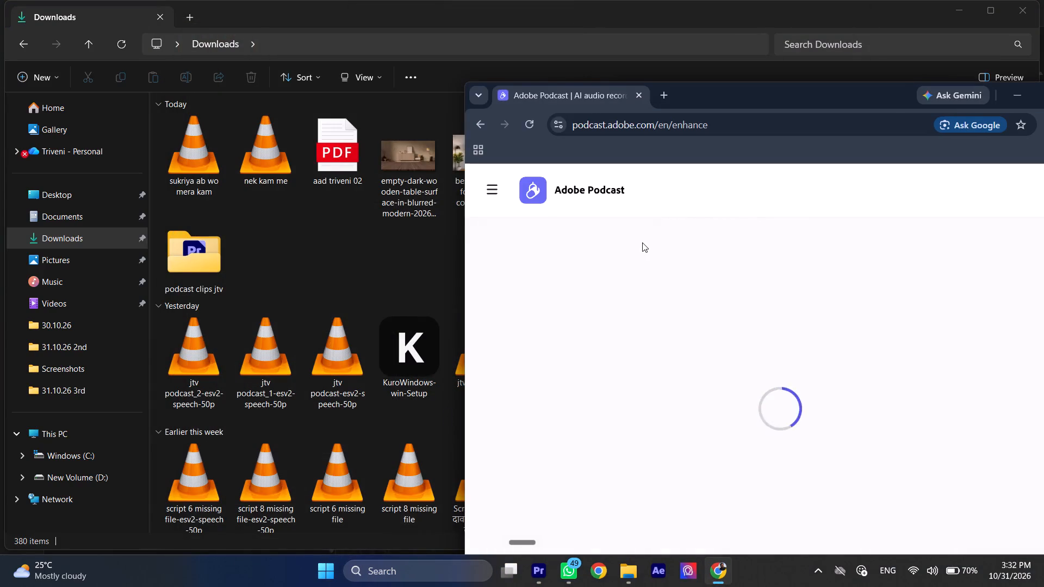
left_click(1039, 93)
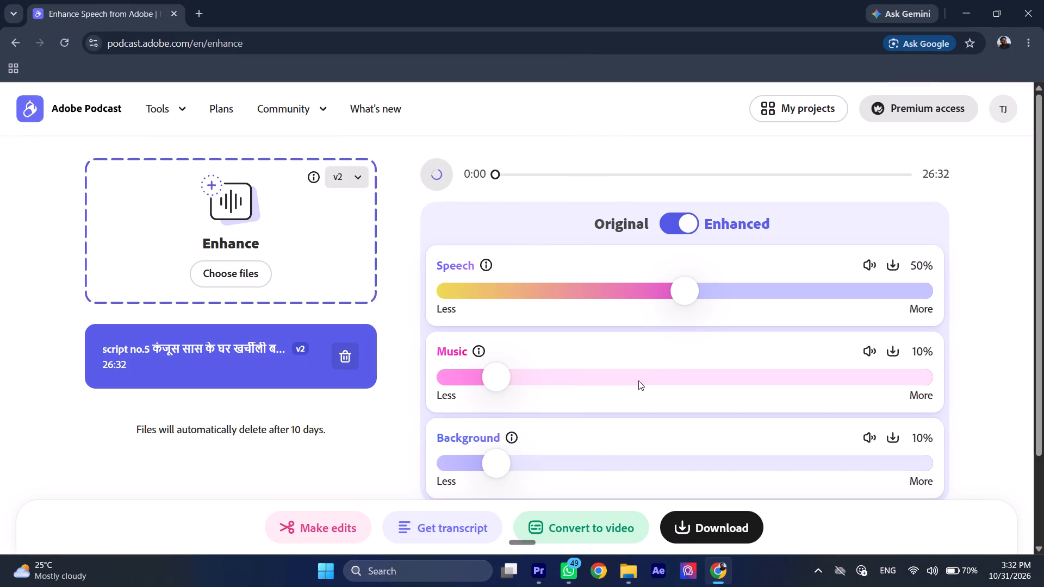
Delete the existing "script no.5" recording from the Enhance Speech file list.
left_click(356, 355)
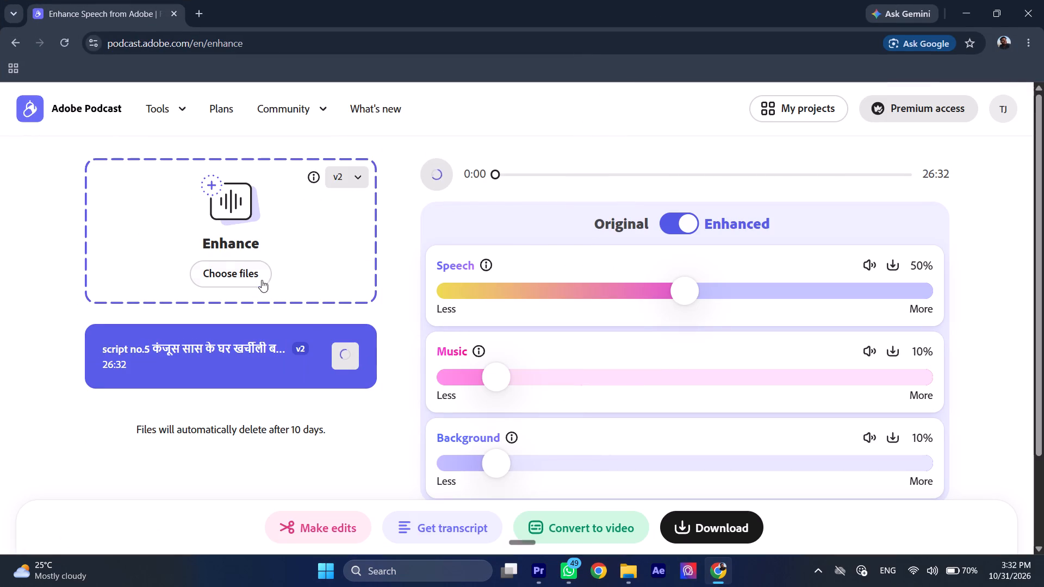
Upload "sukriya ab wo mera kam" and "nek kam me" together from the Downloads folder to Enhance Speech.
left_click(253, 274)
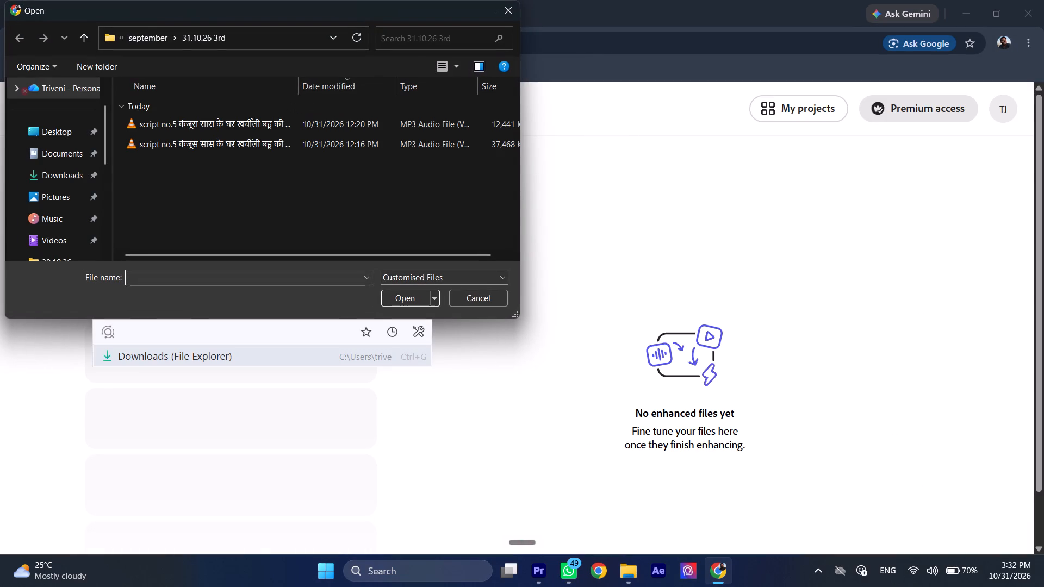
left_click(65, 170)
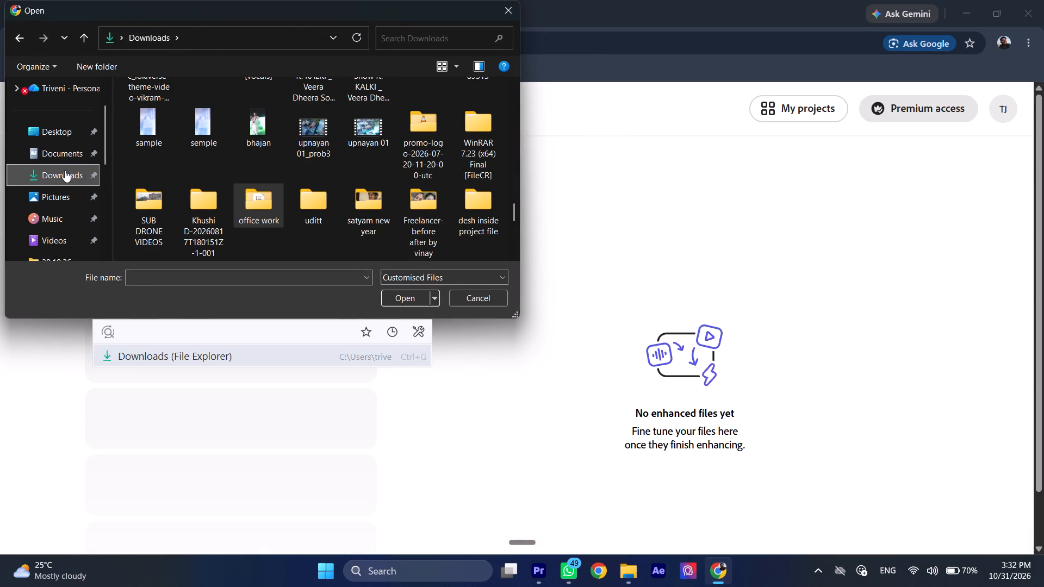
scroll(191, 163, "up", 20)
scroll(191, 163, "up", 20)
scroll(191, 163, "up", 13)
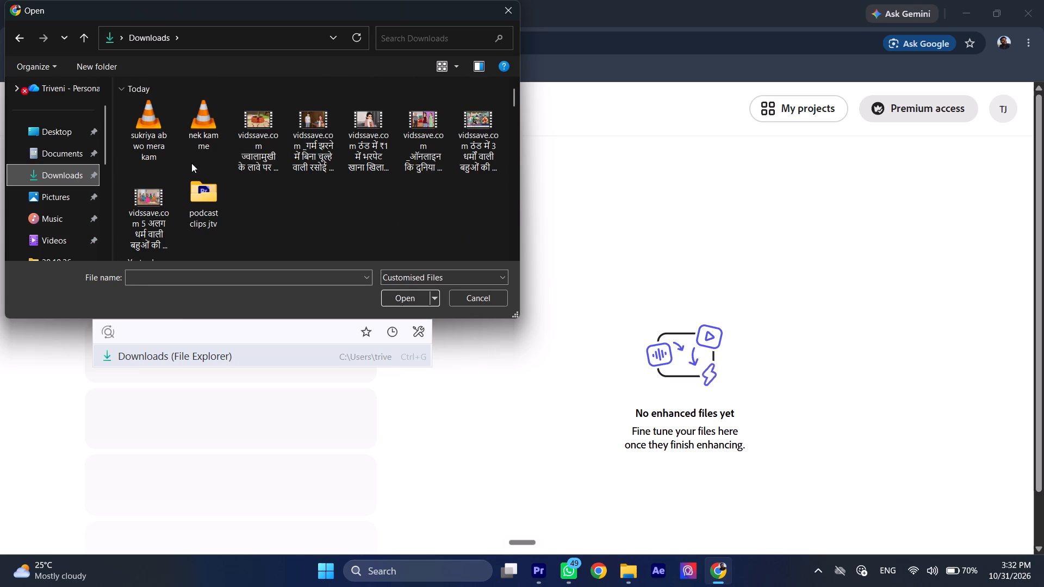
scroll(191, 163, "up", 15)
left_click_drag(121, 129, 227, 137)
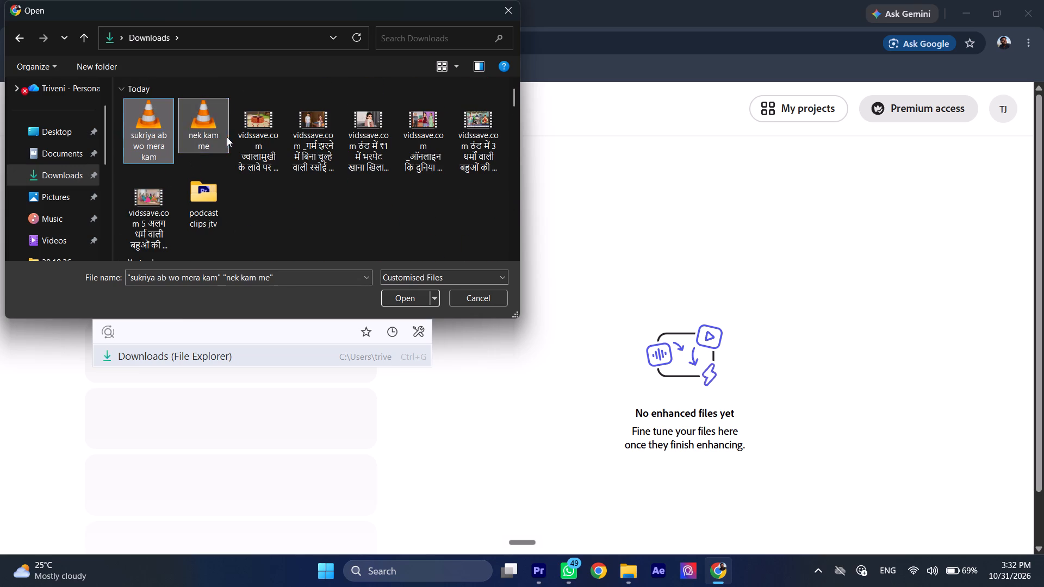
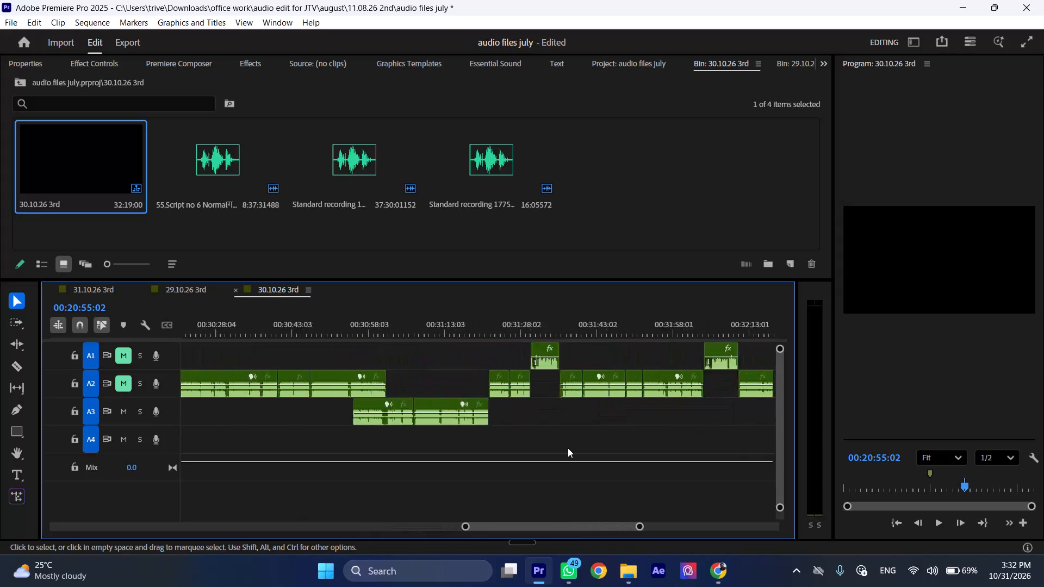
Import "Standard recording 1787.mp3" from the Downloads folder into the "30.10.26 3rd" bin.
scroll(568, 448, "left", 3)
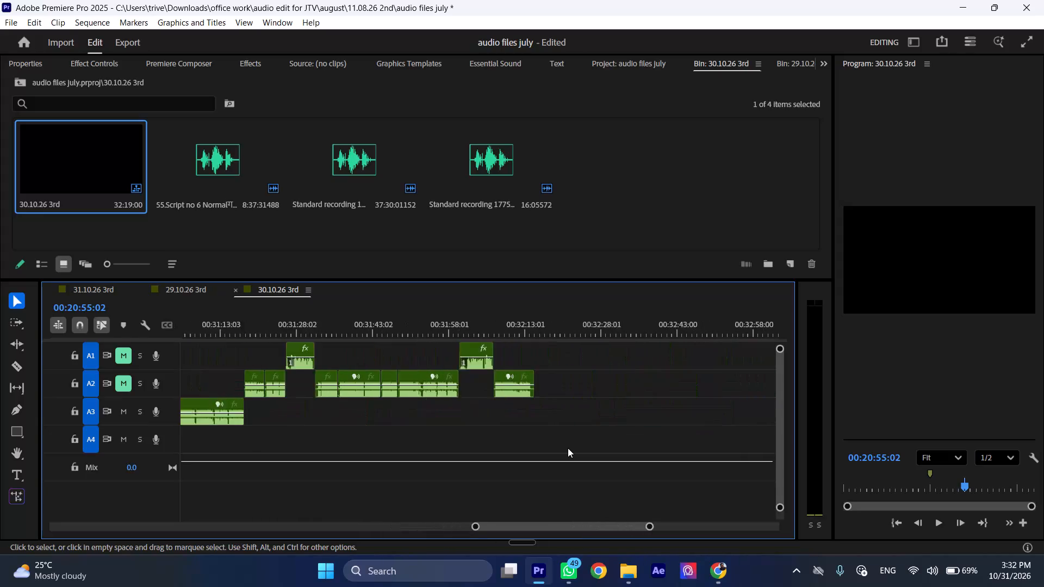
double_click(647, 187)
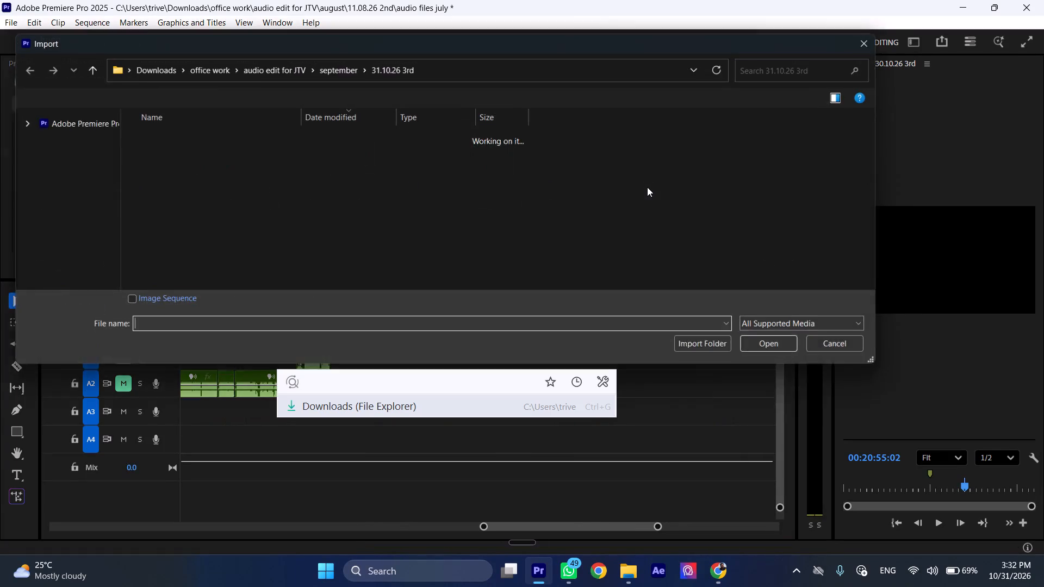
left_click(77, 202)
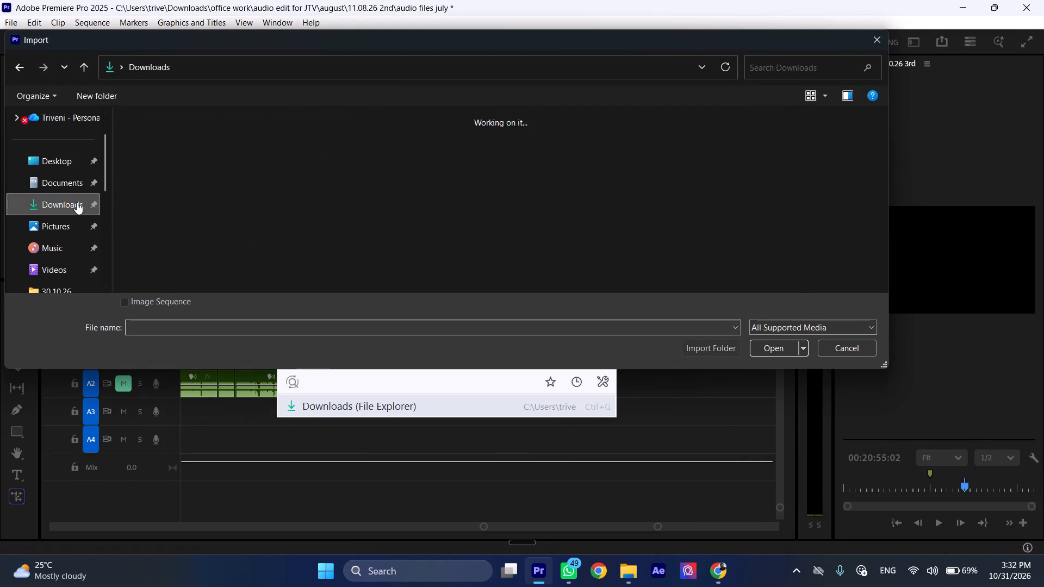
scroll(247, 162, "up", 10)
scroll(247, 162, "up", 20)
scroll(247, 162, "up", 16)
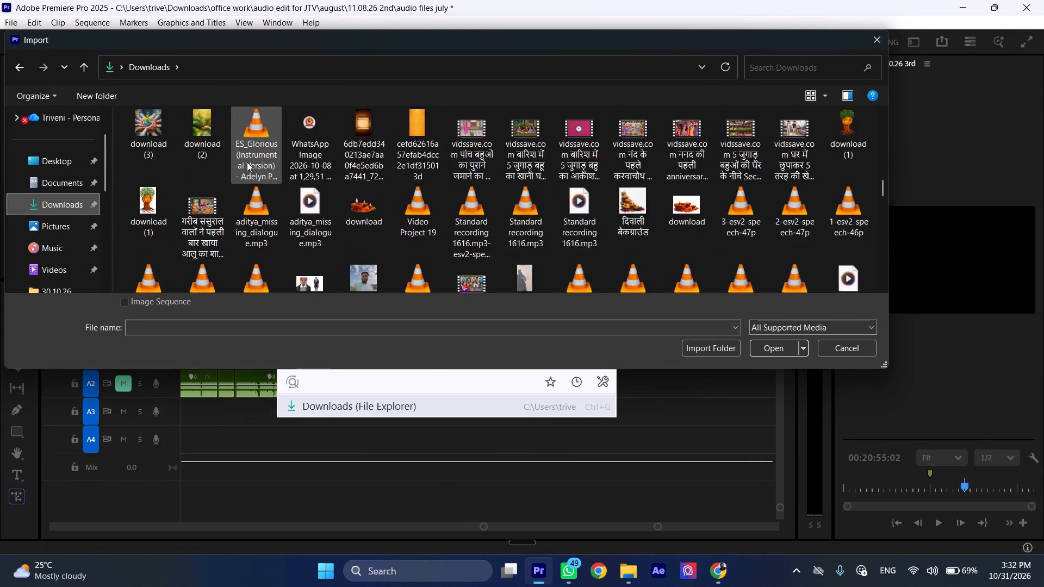
scroll(247, 162, "up", 20)
scroll(247, 162, "up", 20)
scroll(247, 162, "up", 20)
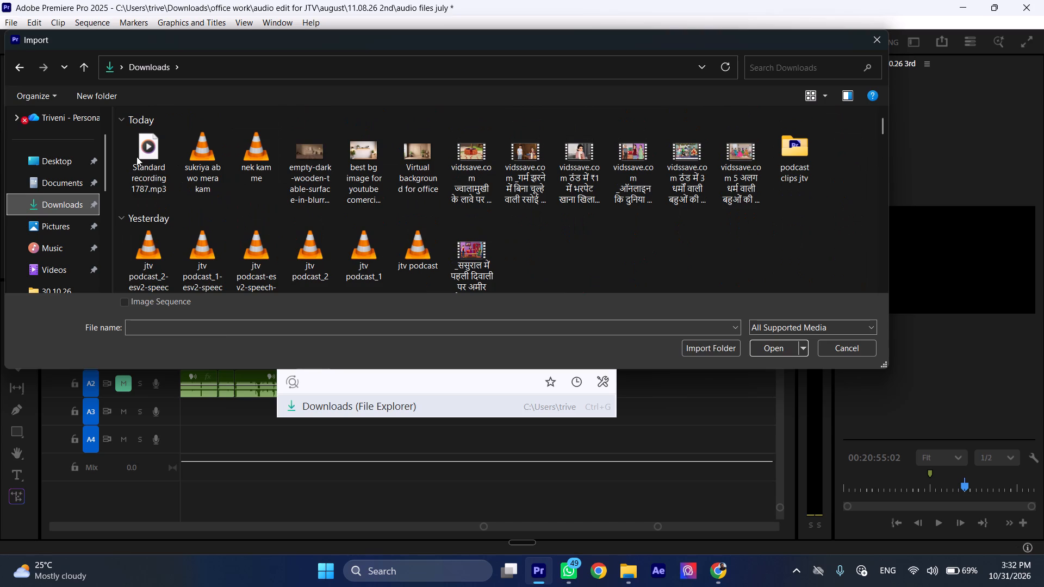
double_click(136, 157)
Place the Standard recording 1787 clip on track A2 after the last clip, starting at about 00:32:52.
left_click_drag(603, 153, 540, 378)
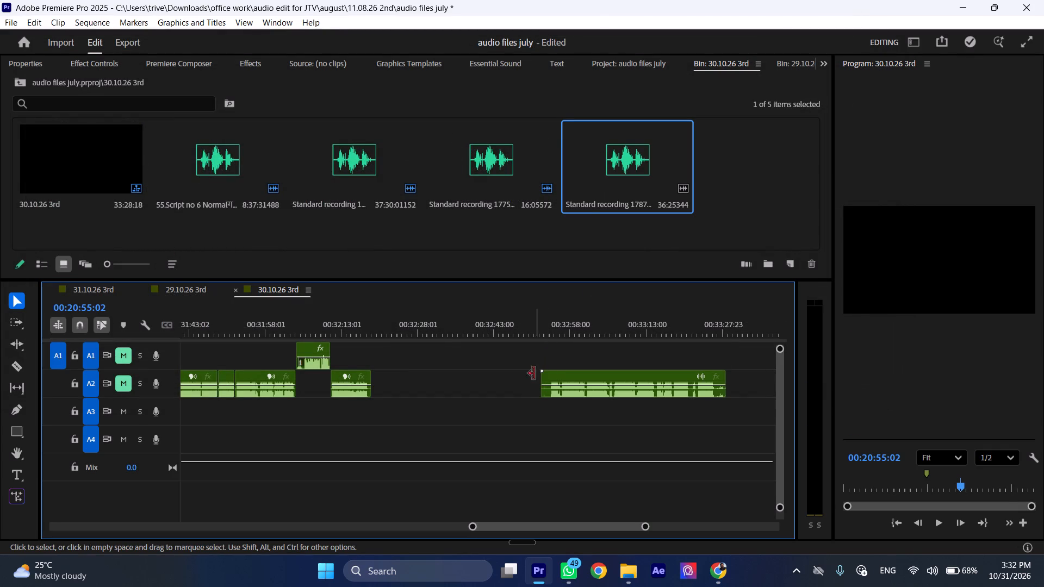
Trim about one second off both the start and the end of the last clip on track A2.
left_click_drag(538, 376, 544, 376)
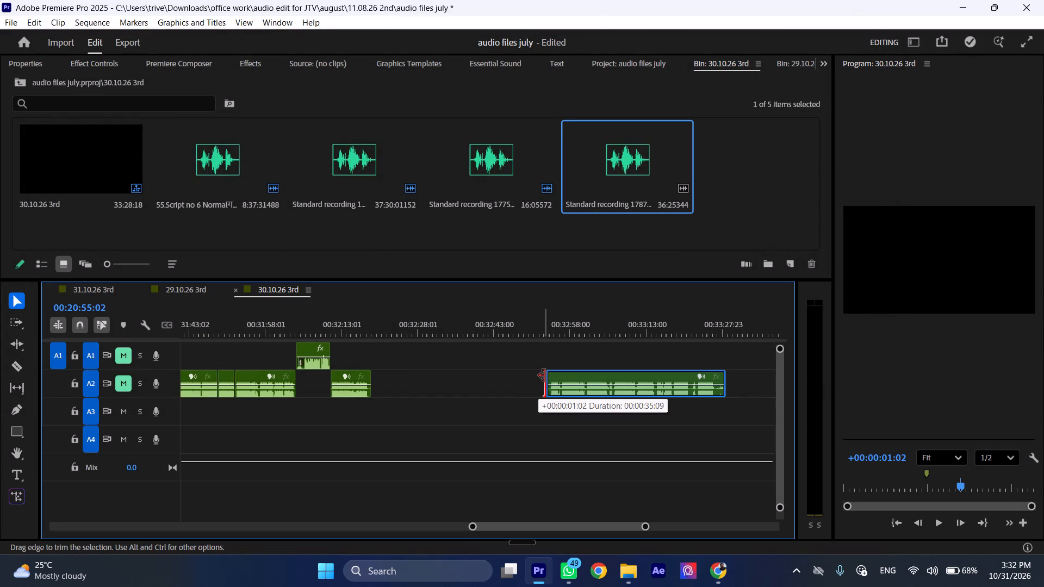
left_click_drag(544, 376, 544, 376)
left_click_drag(725, 372, 718, 372)
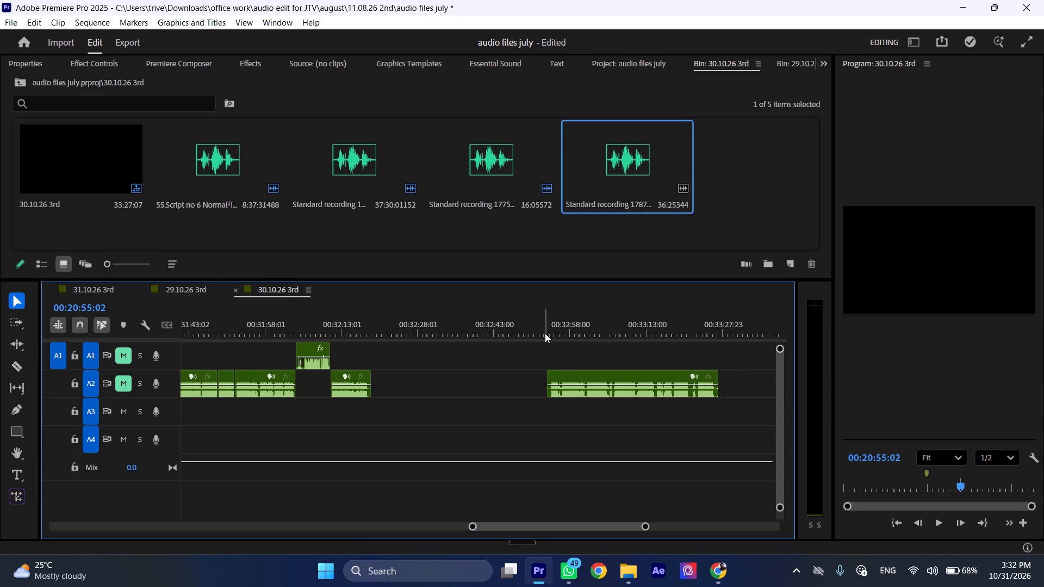
Unmute track A2 and play the trimmed last clip from its beginning.
left_click(550, 333)
key("space")
type("l")
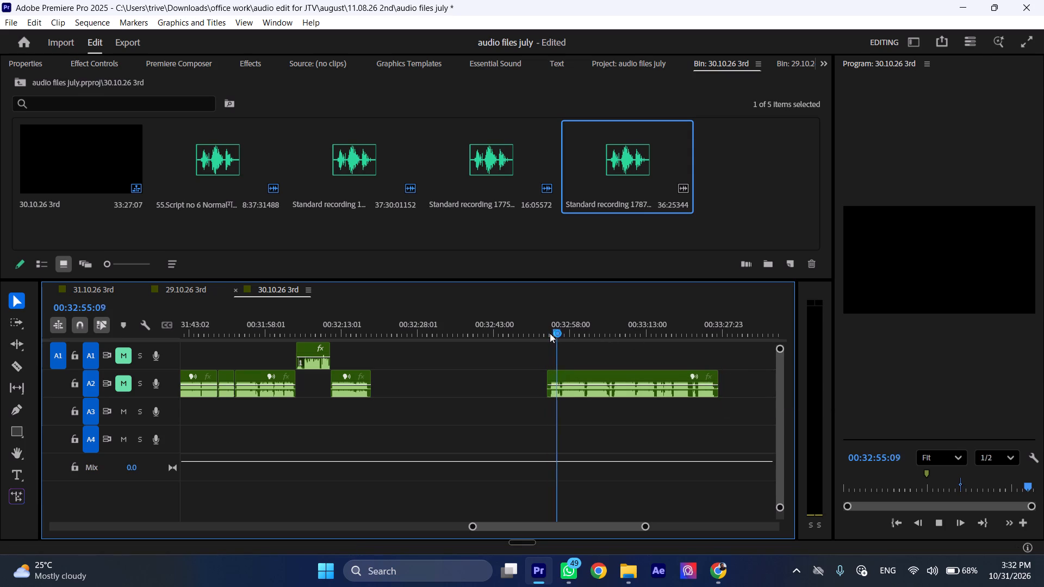
left_click(550, 333)
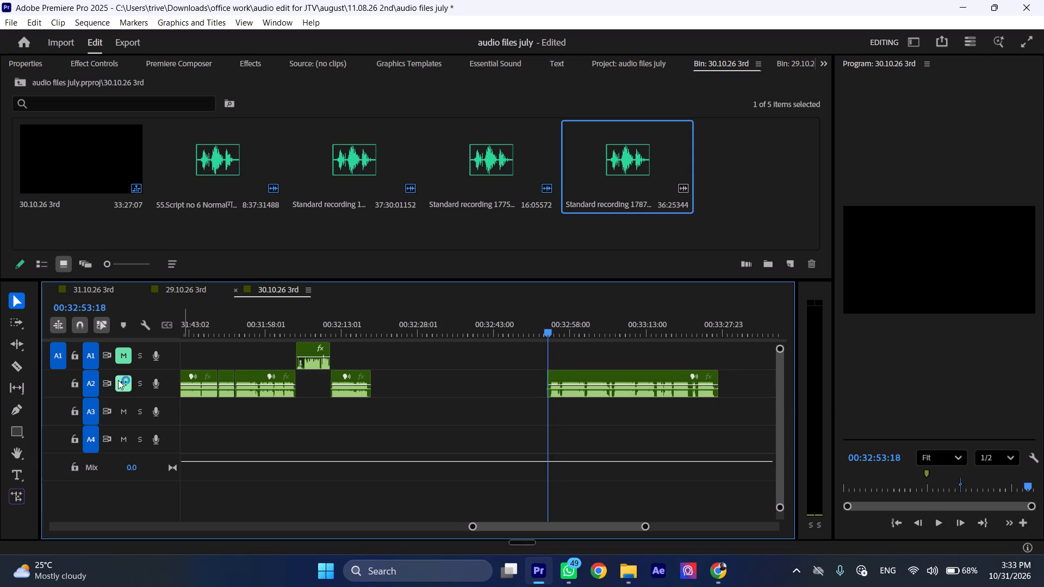
left_click(118, 380)
key("space")
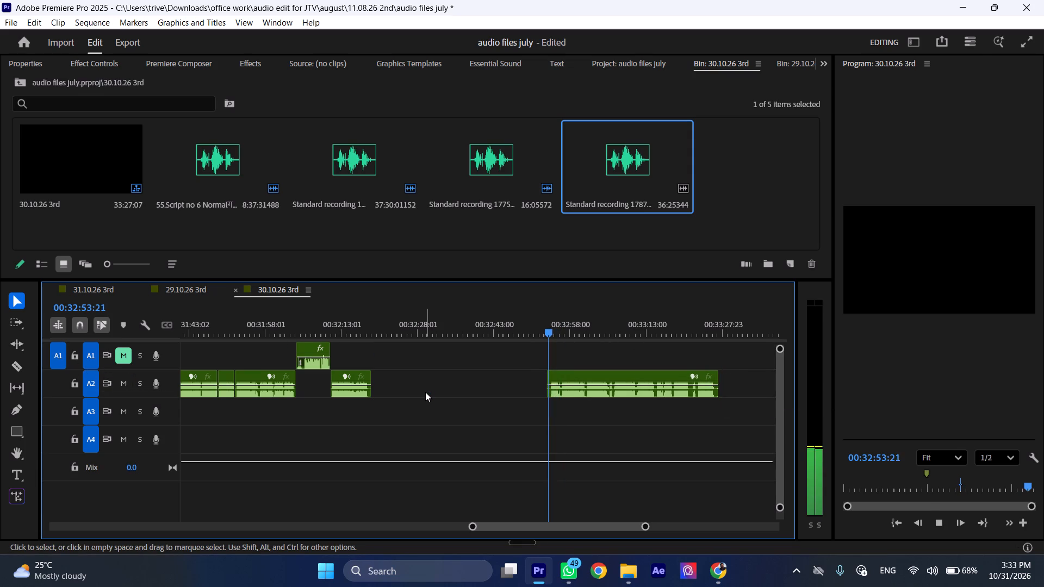
key("ctrl+shift+c")
key("ctrl+shift+c")
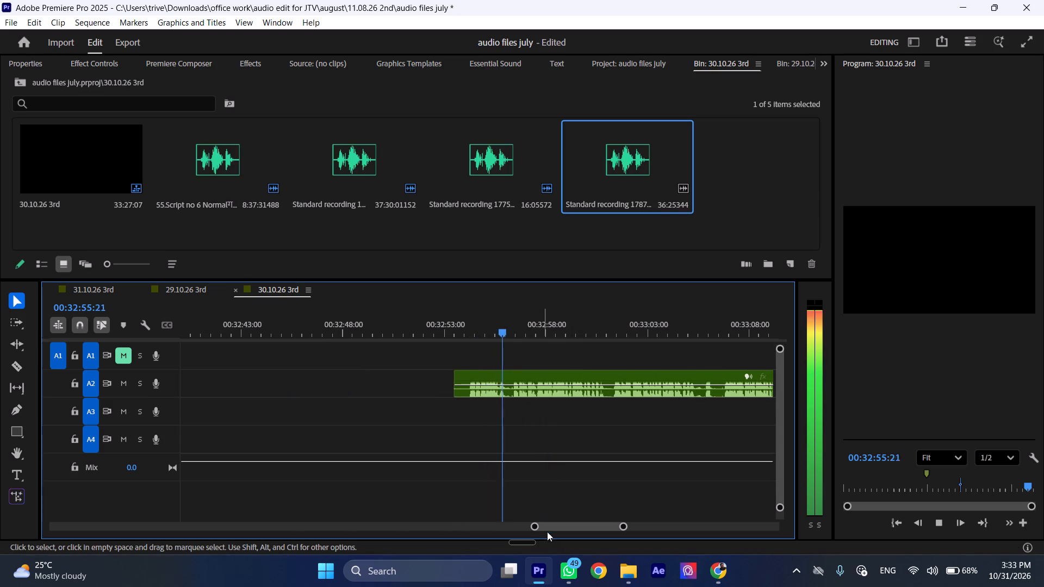
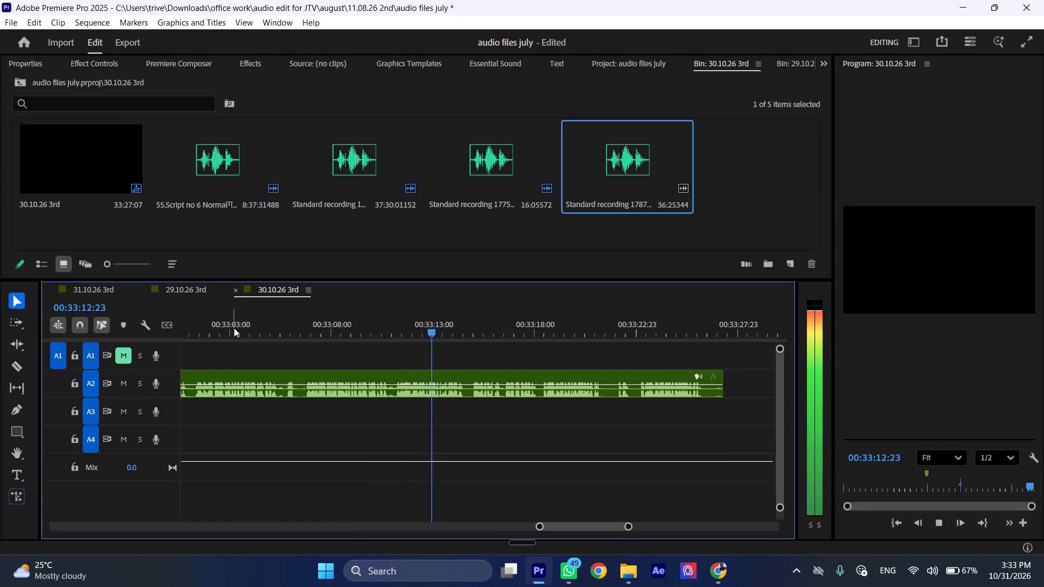
Split the last clip on track A2 at about 00:33:01:02 and 00:33:06:13, and ripple delete the section between the cuts.
left_click(234, 328)
scroll(234, 328, "right", 1)
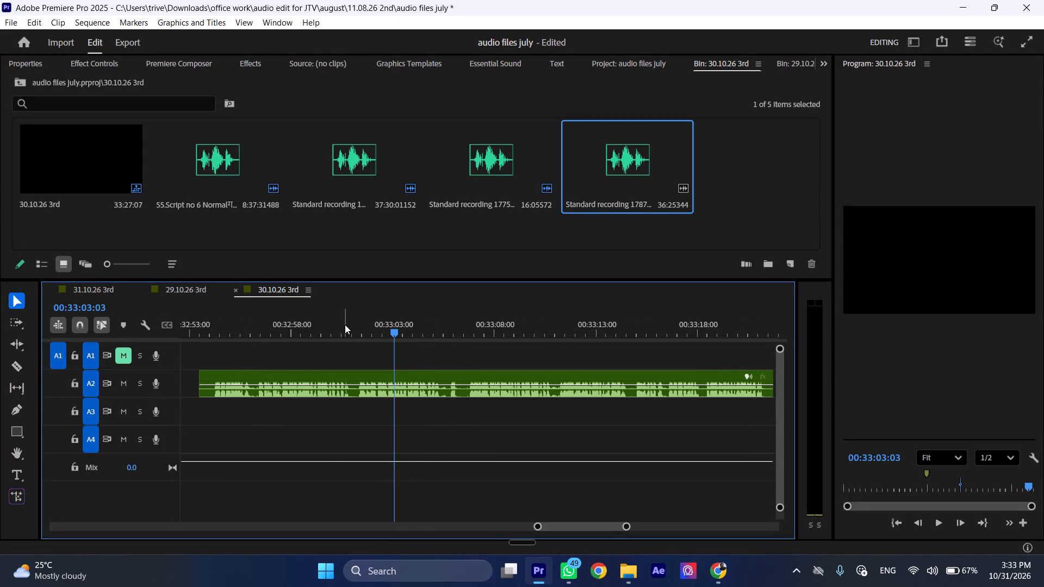
left_click(350, 325)
key("space")
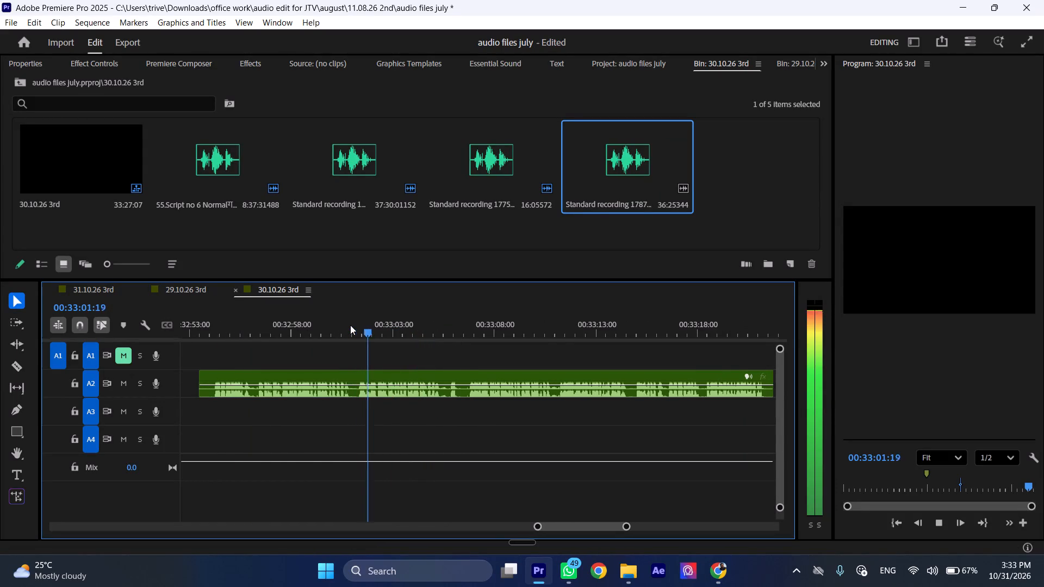
left_click(356, 328)
type("Cll")
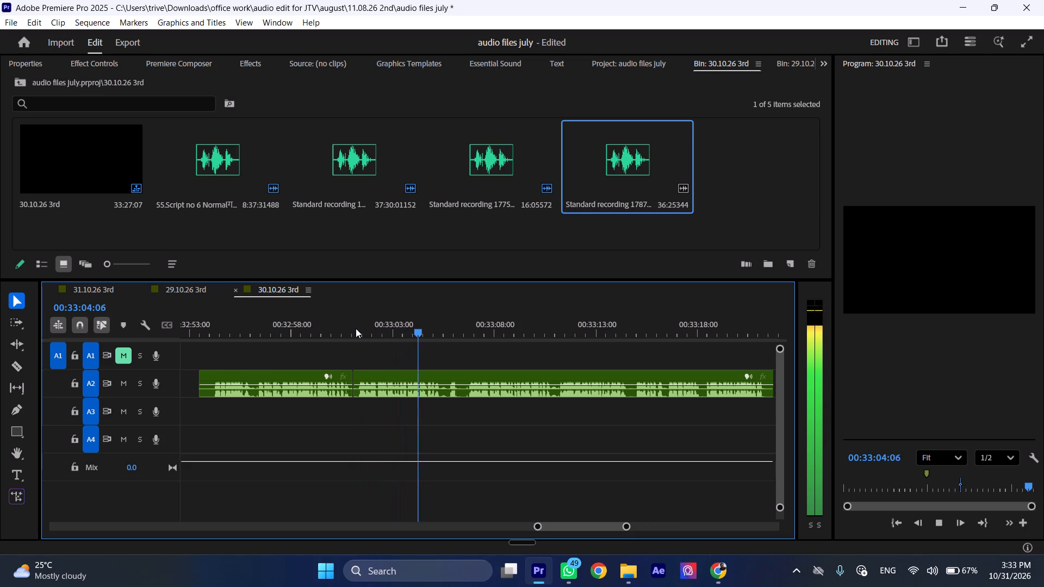
key("space")
key("space")
key("space")
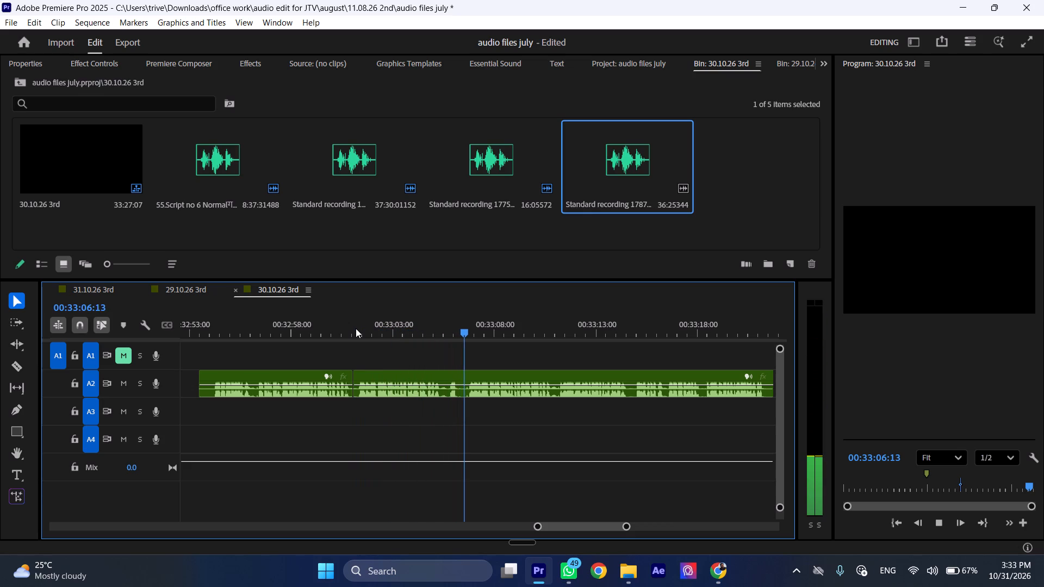
key("shift+c")
key("space")
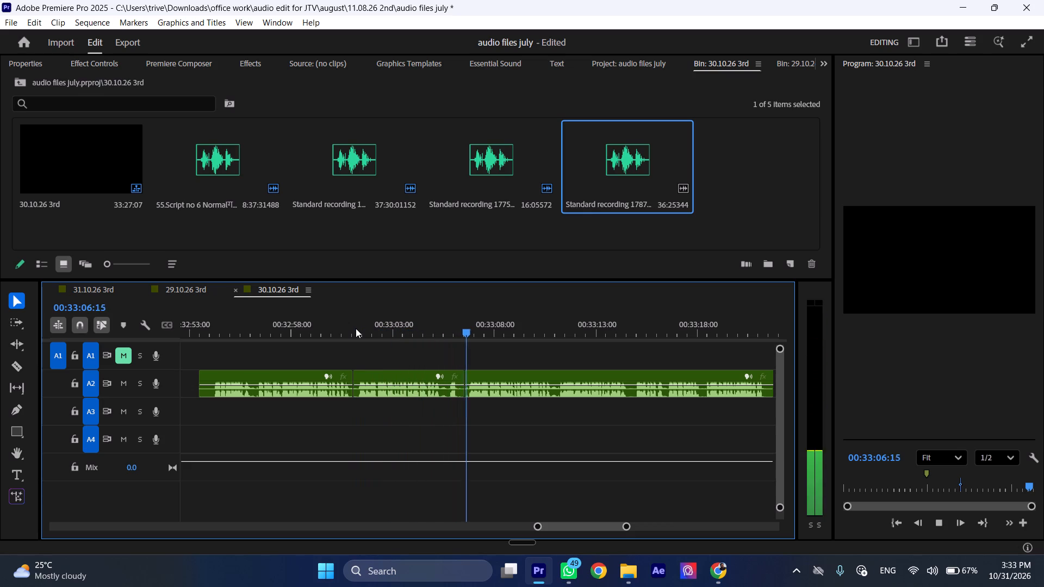
key("space")
left_click(378, 373)
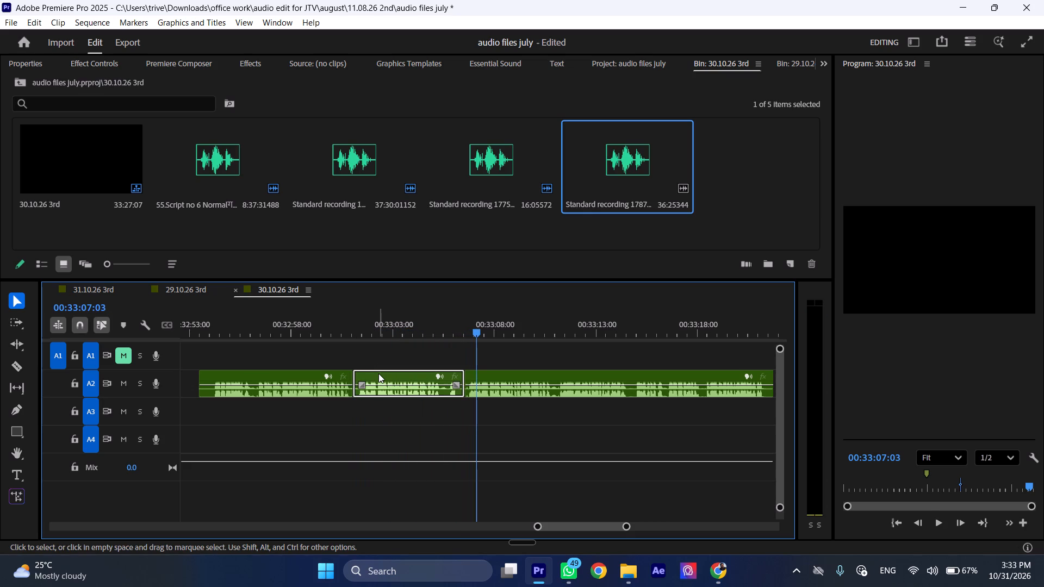
key("ctrl+shift+d")
Play the last A2 clip at increased speed from the new join at about 00:33:01.
key("space")
type("l")
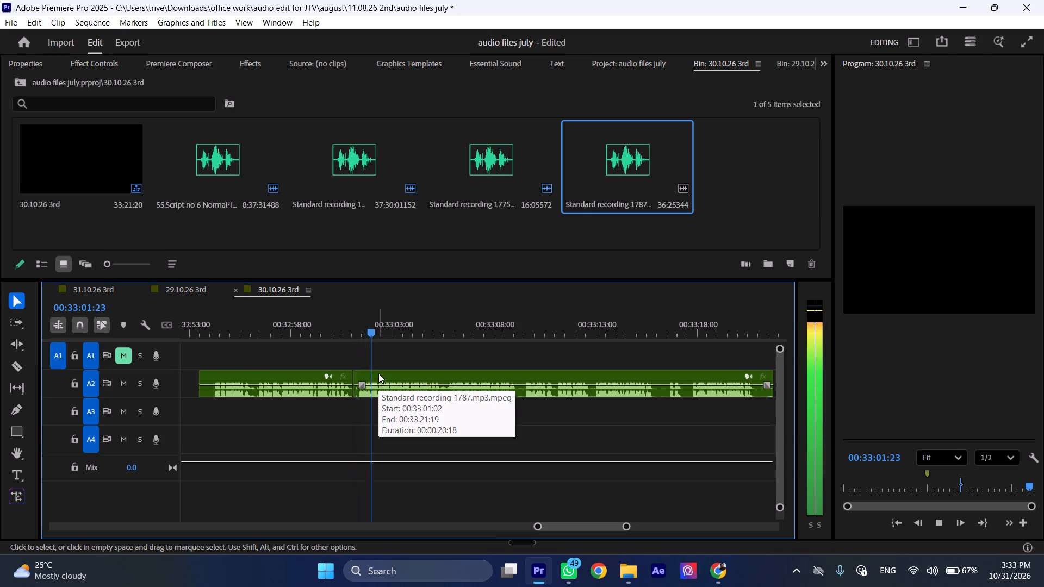
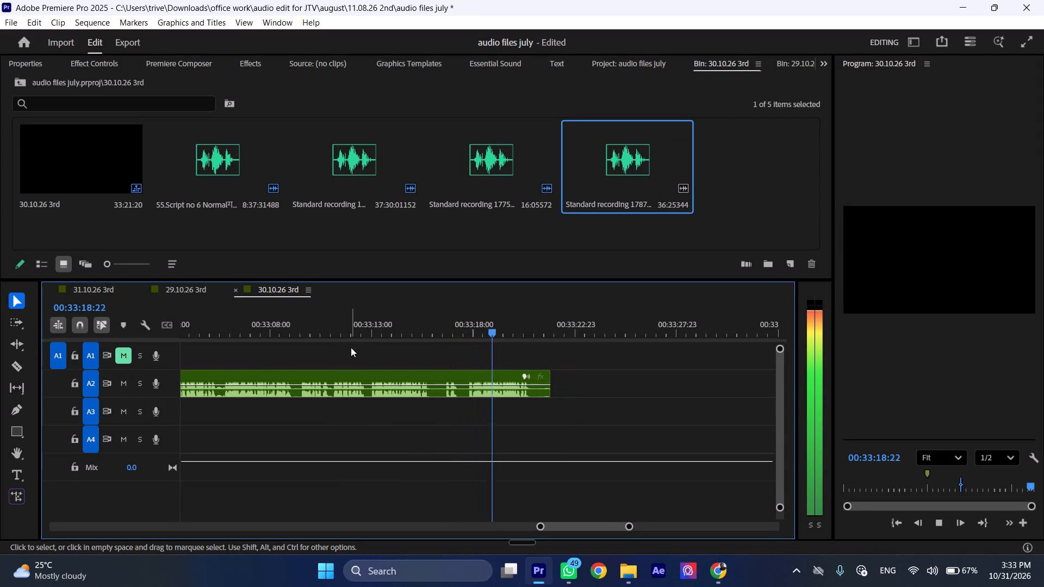
Split the last A2 clip at about 00:33:12:21 and 00:33:17:15, and ripple delete the section between the cuts.
left_click(332, 328)
key("space")
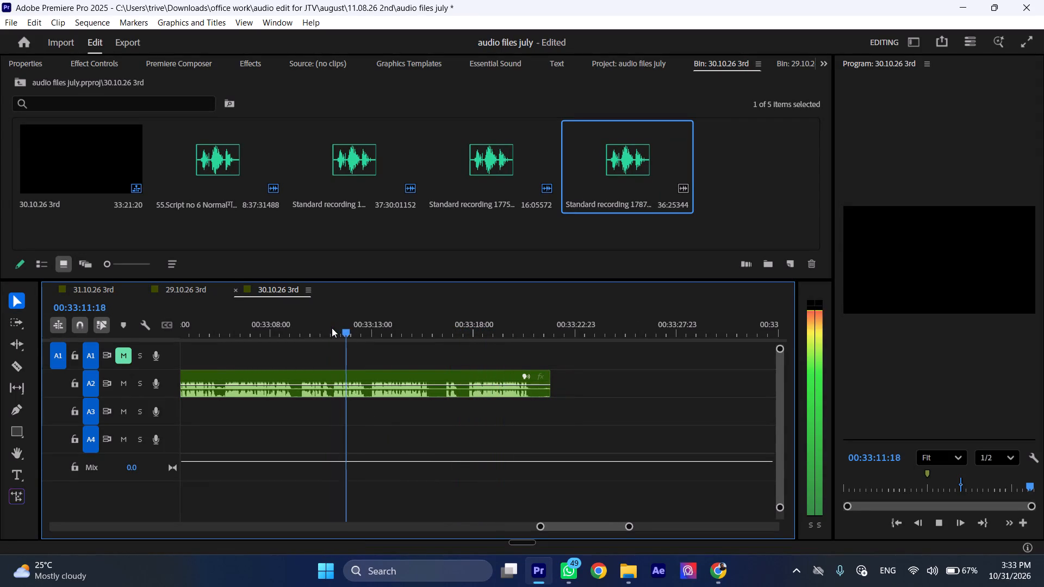
key("space")
type("C")
key("space")
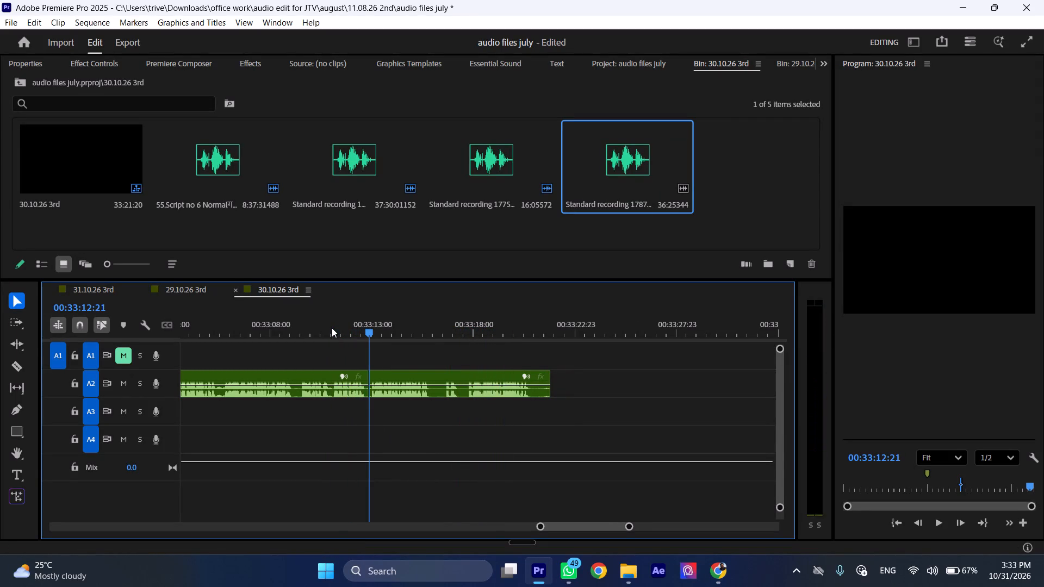
left_click(468, 328)
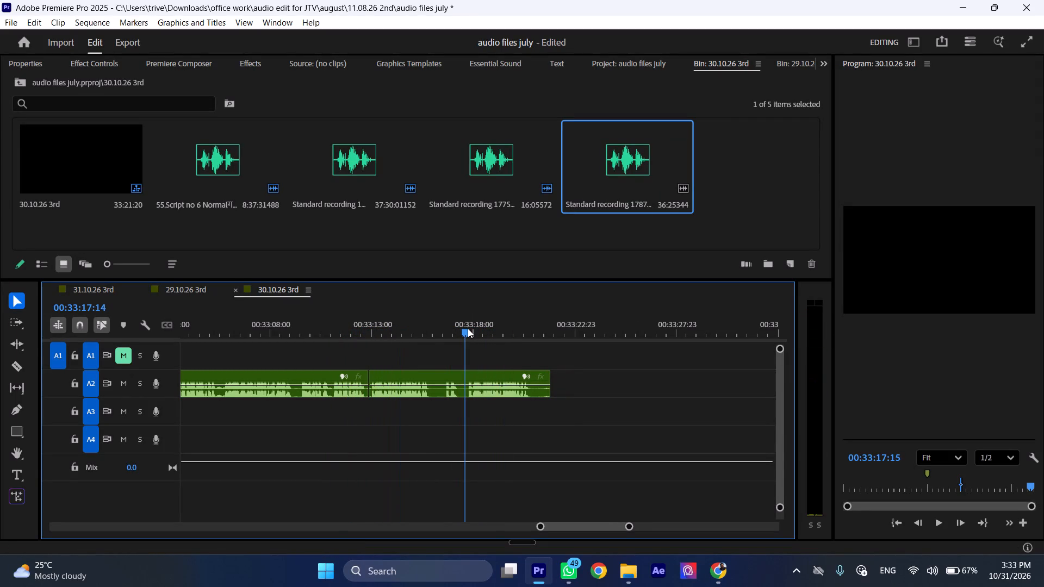
left_click(474, 376)
key("shift+c")
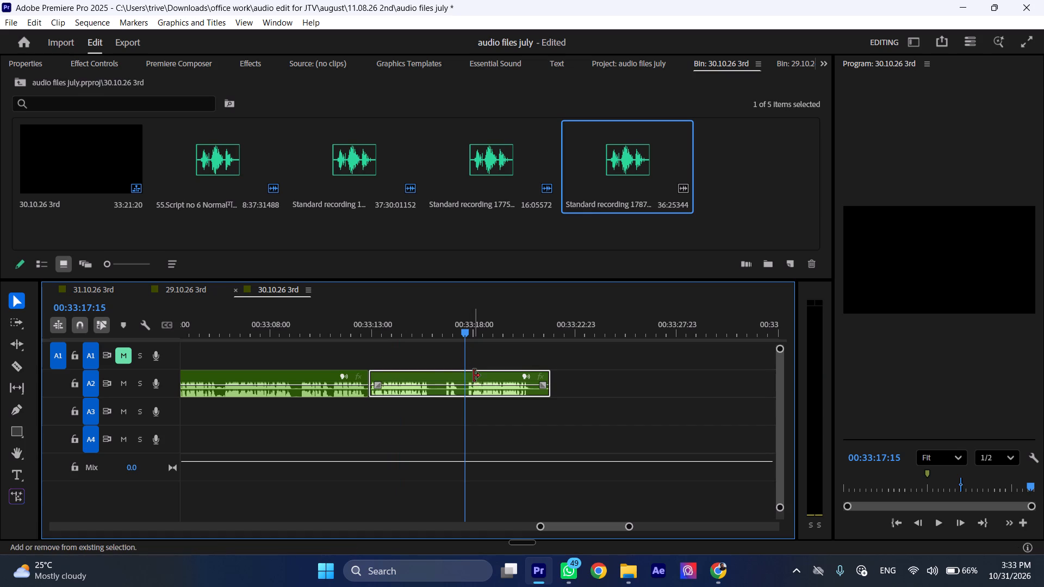
key("ctrl+shift+d")
Play on from the new join, split the last A2 clip at 00:33:16:05, and ripple delete the remaining tail.
key("space")
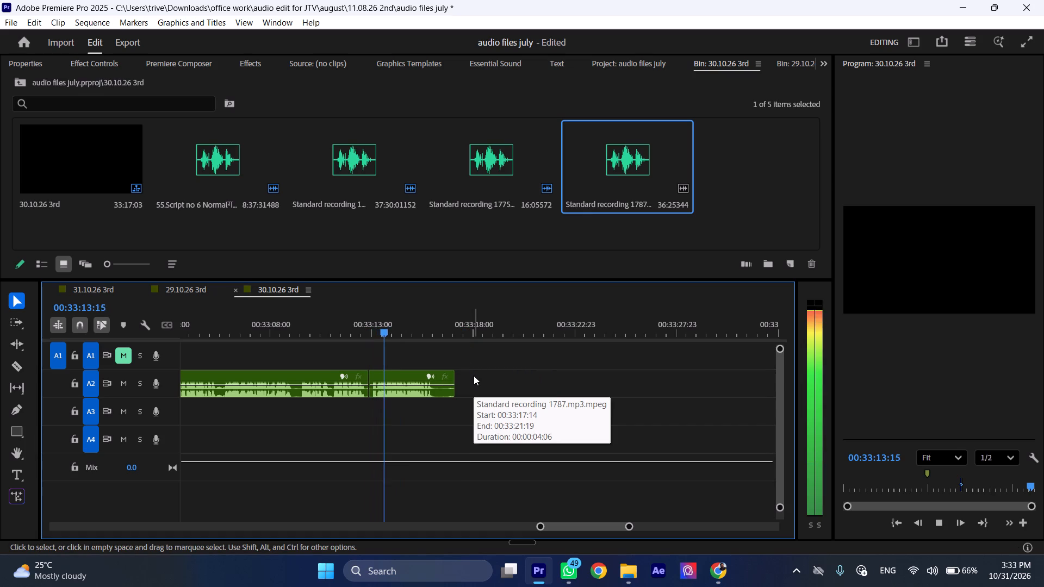
key("l")
key("space")
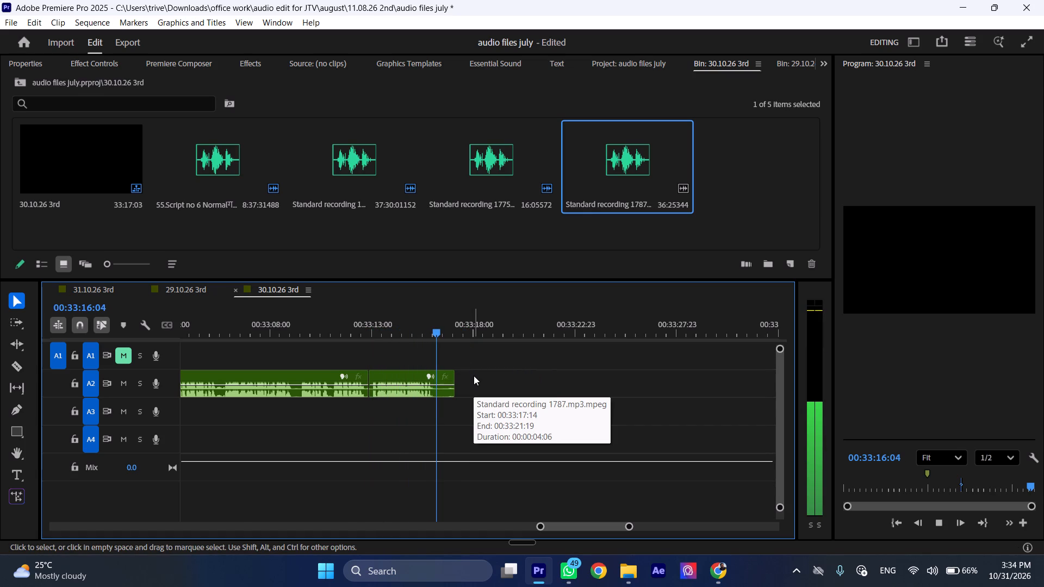
key("shift+c")
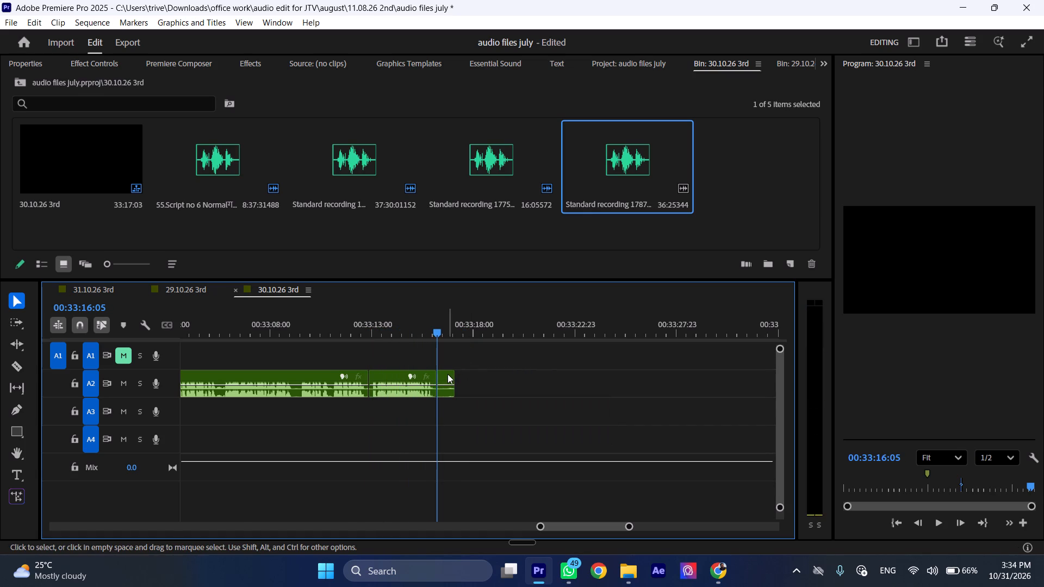
left_click(448, 374)
key("ctrl+shift+d")
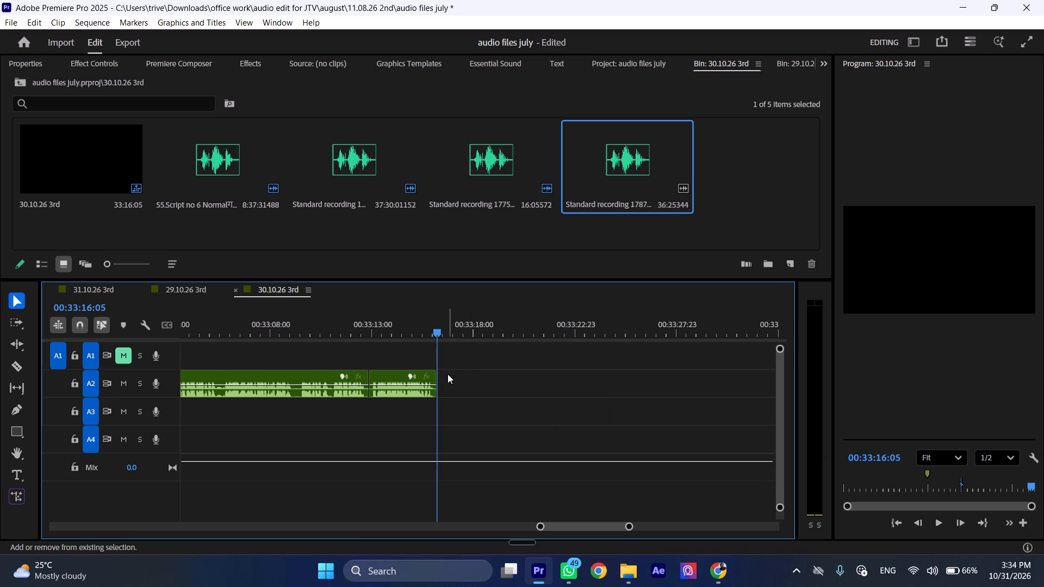
Select the last three clips on track A2 and mark their span as the sequence's In/Out range.
key("ctrl+shift+x")
key("ctrl+shift+x")
left_click_drag(487, 356, 386, 397)
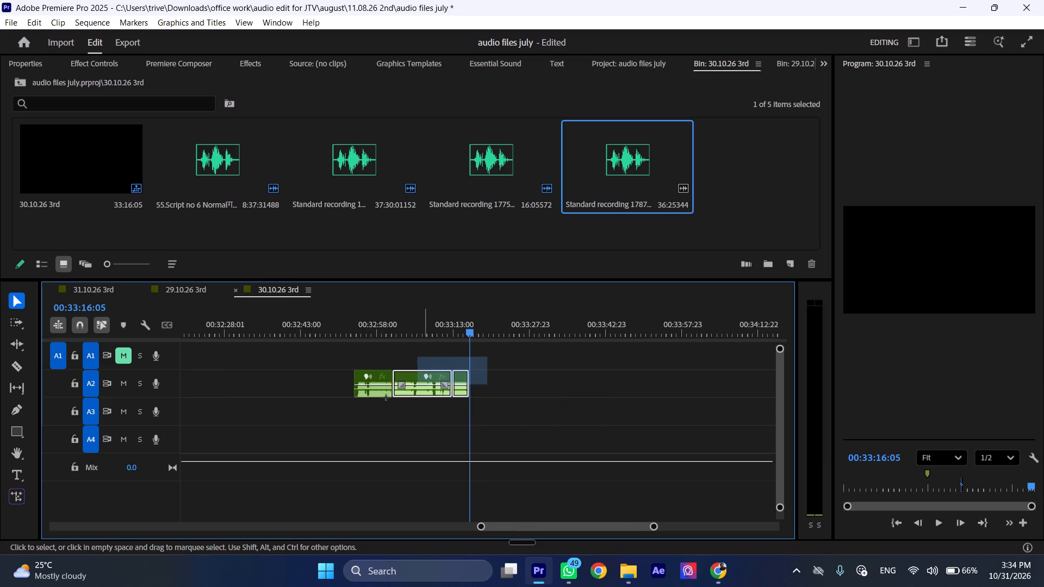
left_click_drag(386, 397, 362, 410)
key("slash")
Open the media export settings for the marked range and start choosing the MP3 file's save location.
key("ctrl+m")
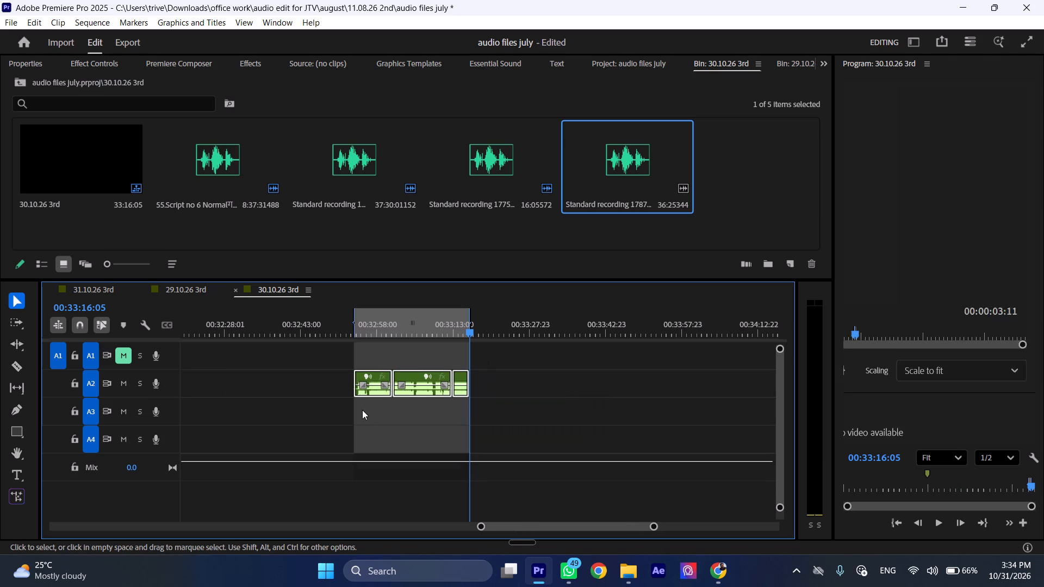
left_click(358, 134)
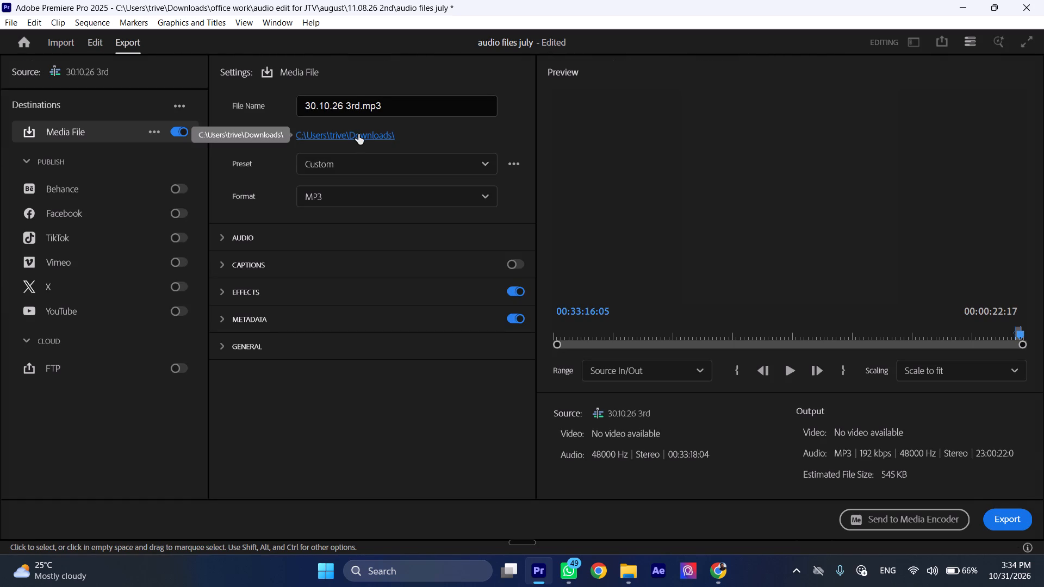
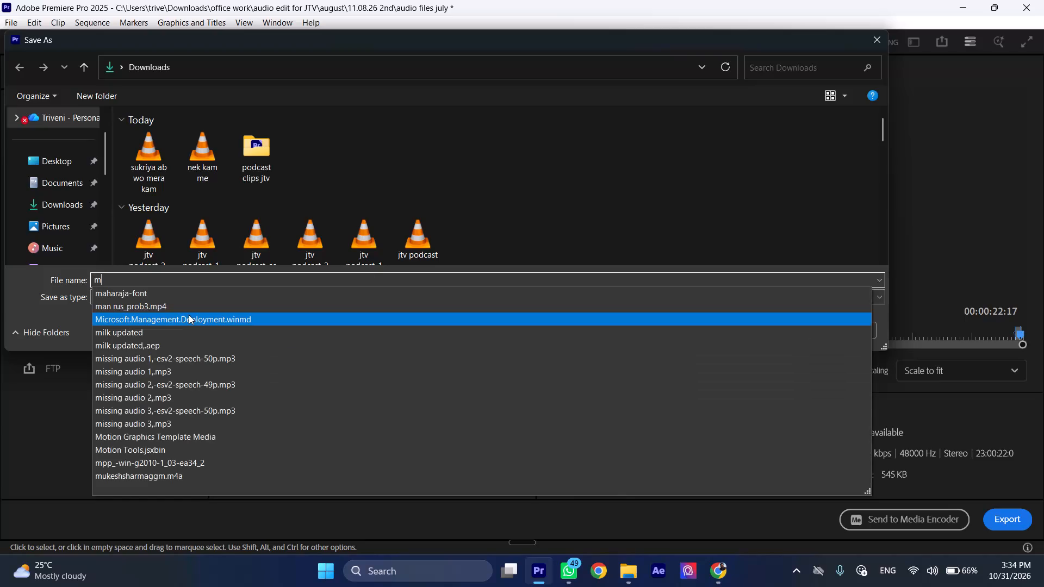
Save the MP3 as "mai koi pagal" in the Downloads folder and export the marked range.
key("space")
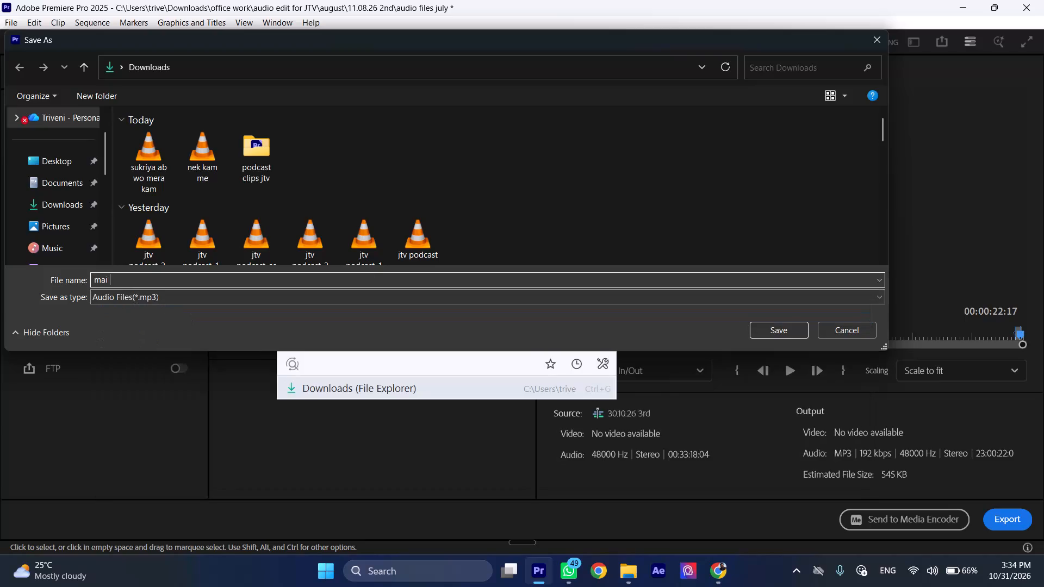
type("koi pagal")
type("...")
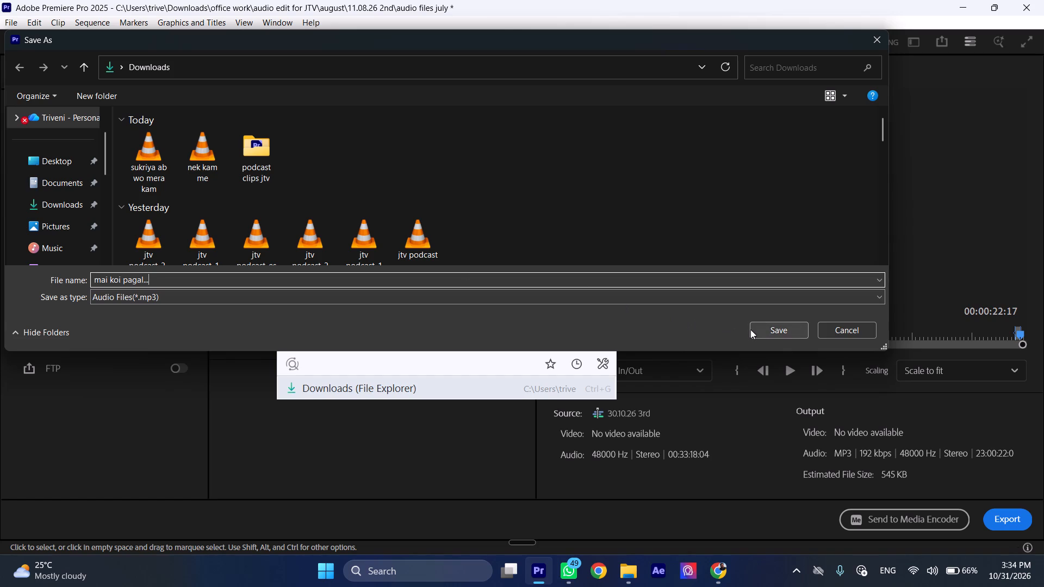
left_click(750, 329)
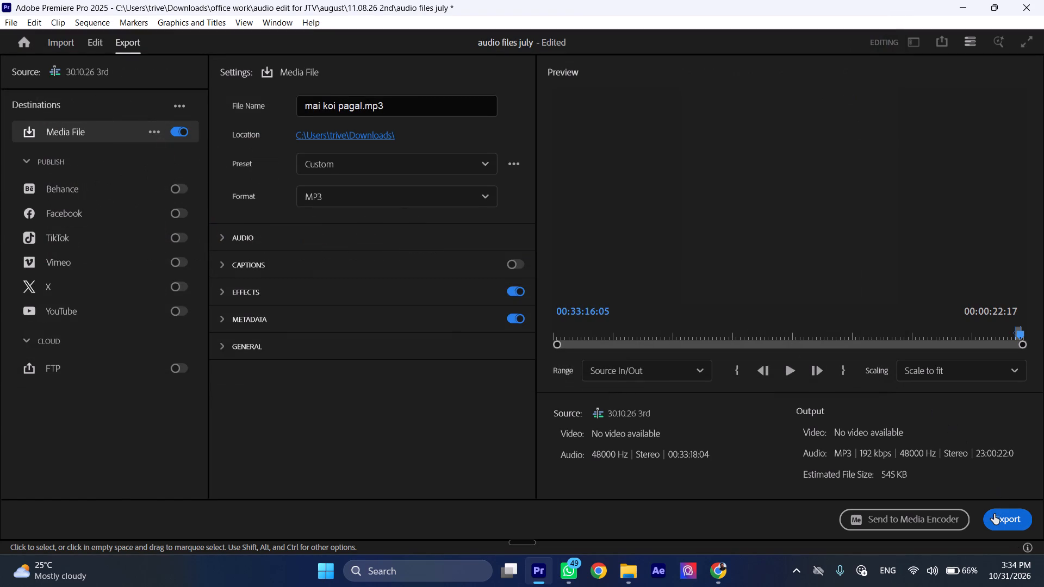
left_click(994, 514)
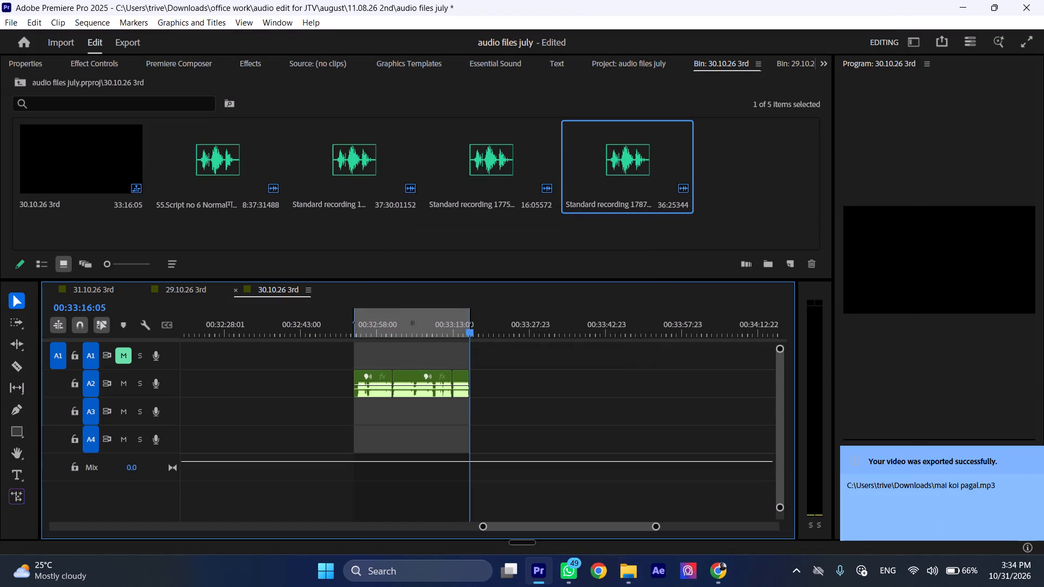
Switch to Adobe Podcast in Chrome and upload "mai koi pagal.mp3" from Downloads for speech enhancement.
left_click(710, 577)
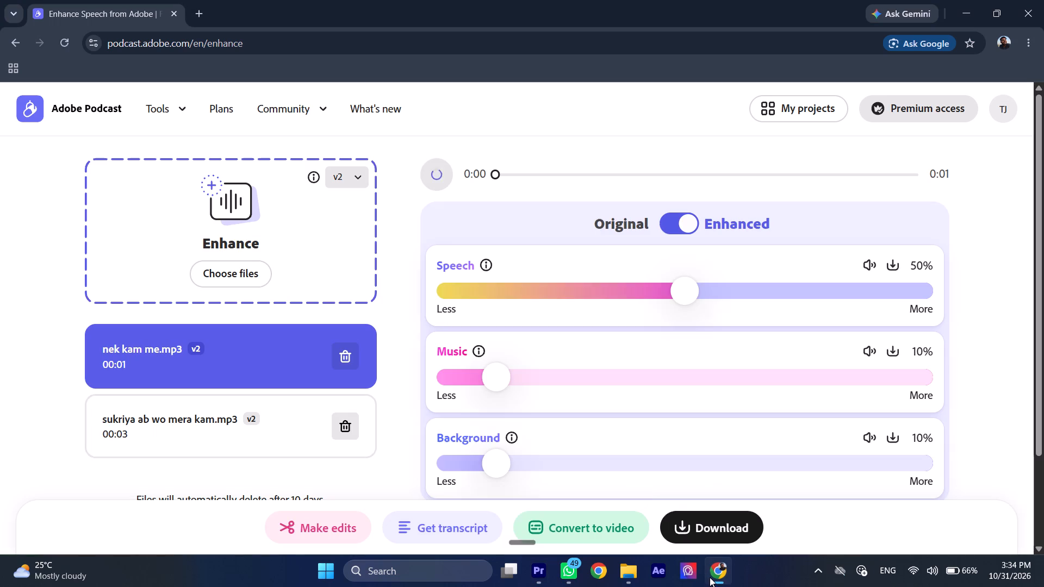
left_click(255, 273)
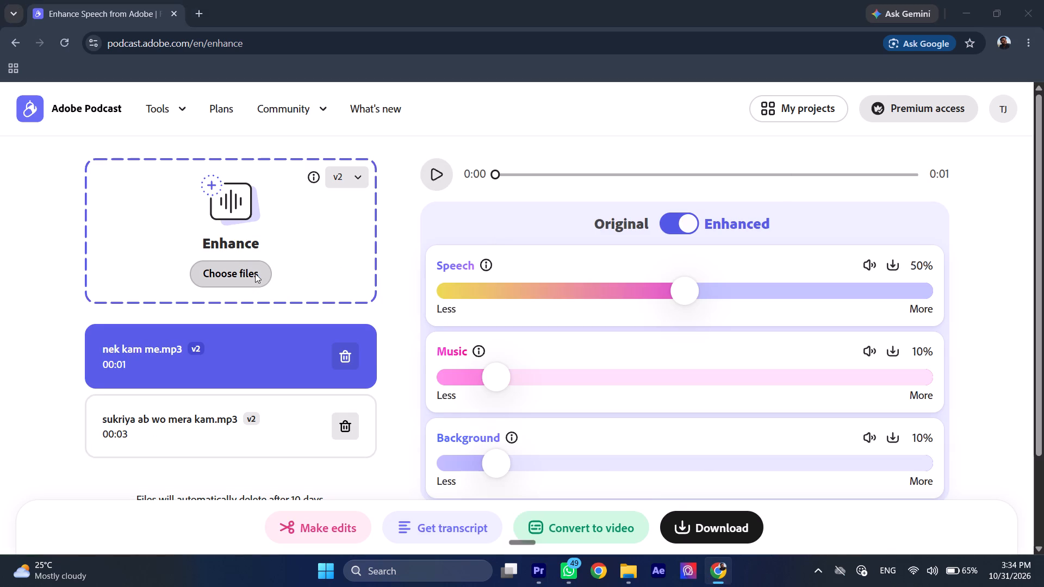
double_click(149, 128)
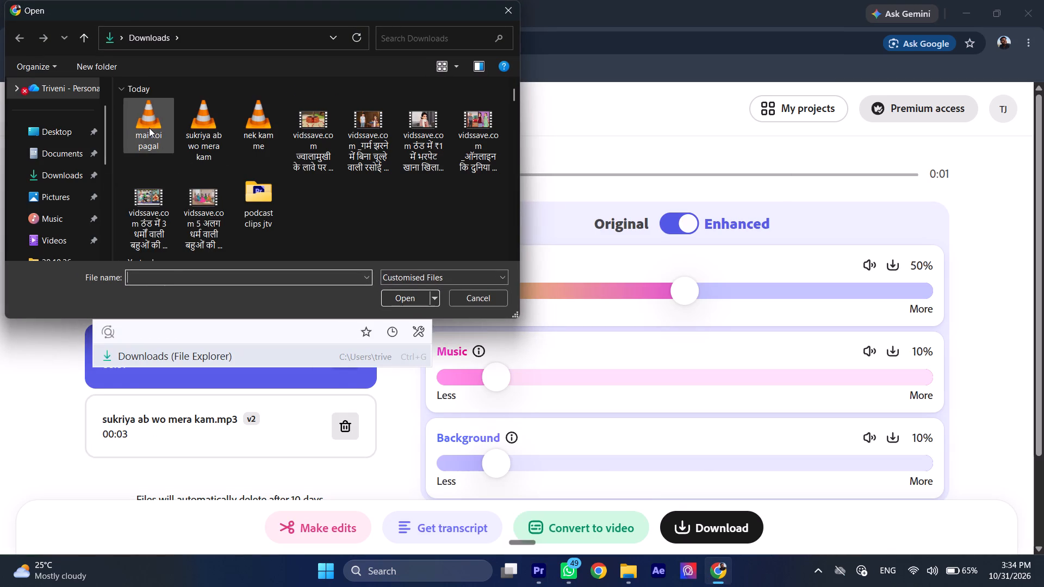
scroll(303, 319, "down", 1)
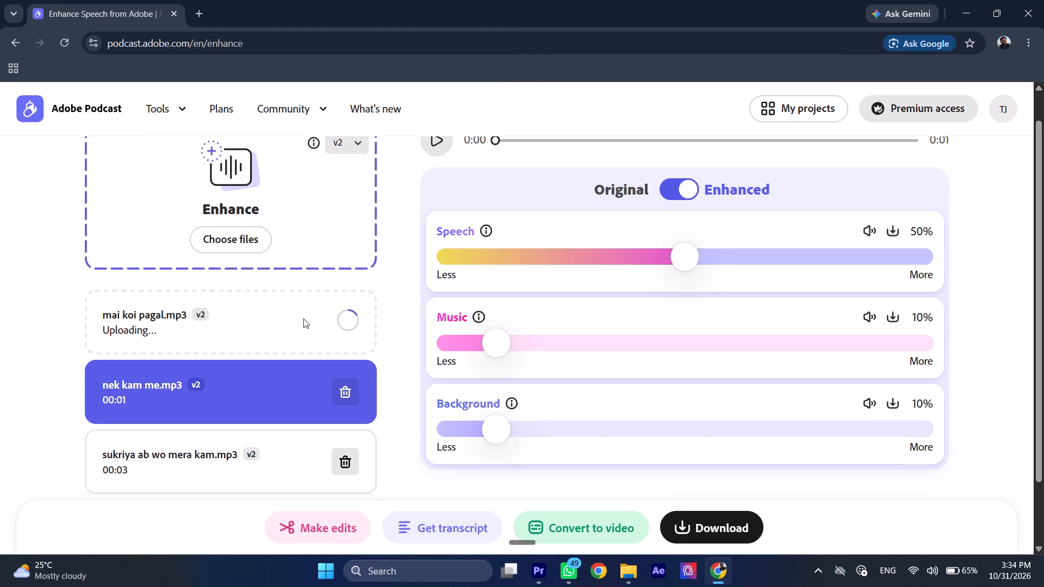
For "sukriya ab wo mera kam.mp3", set Music and Background to 0% and download the Speech track at 50%.
scroll(303, 319, "down", 1)
left_click(278, 425)
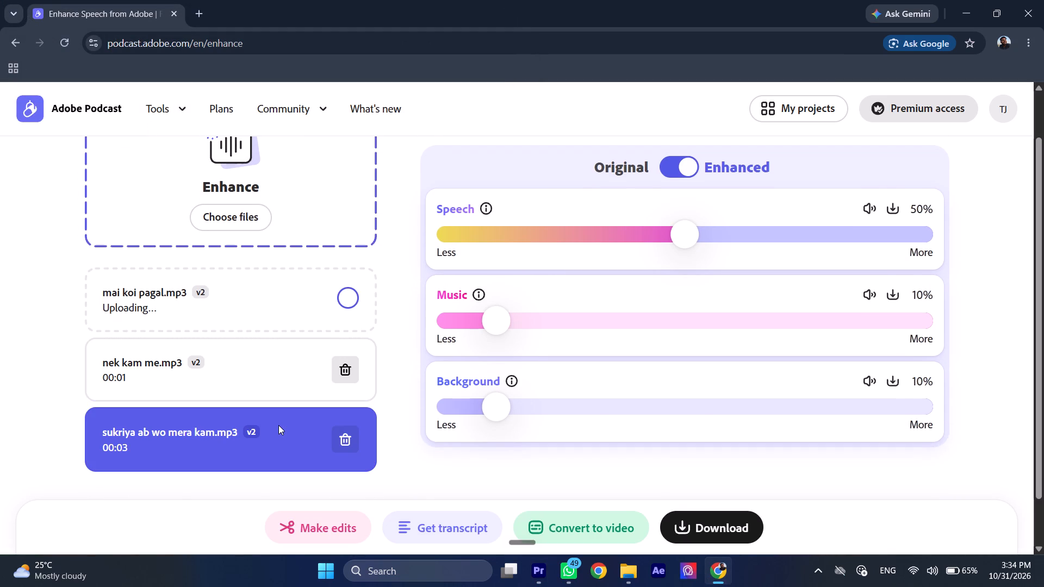
left_click_drag(491, 316, 438, 322)
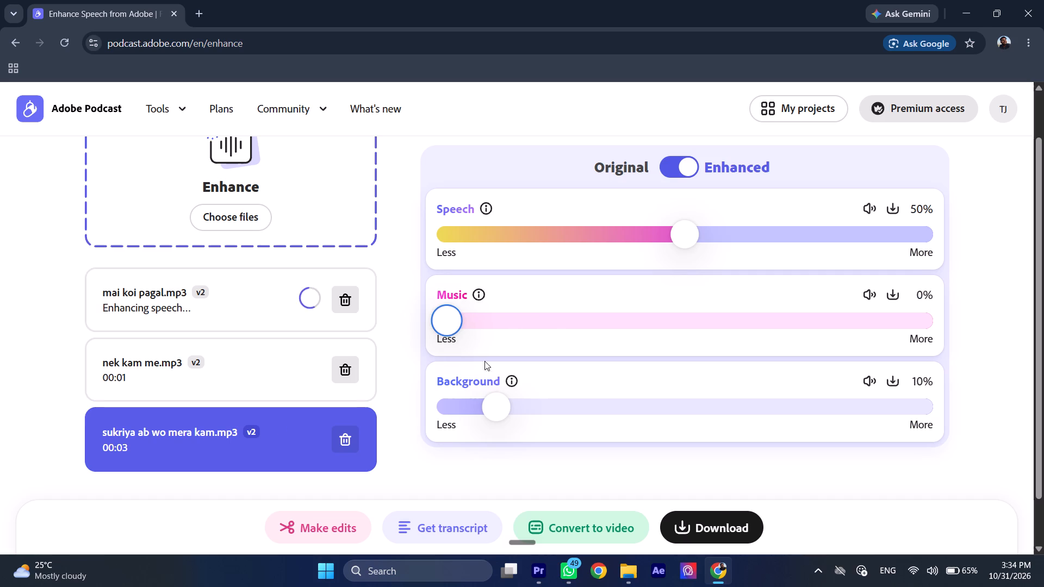
left_click_drag(497, 408, 421, 415)
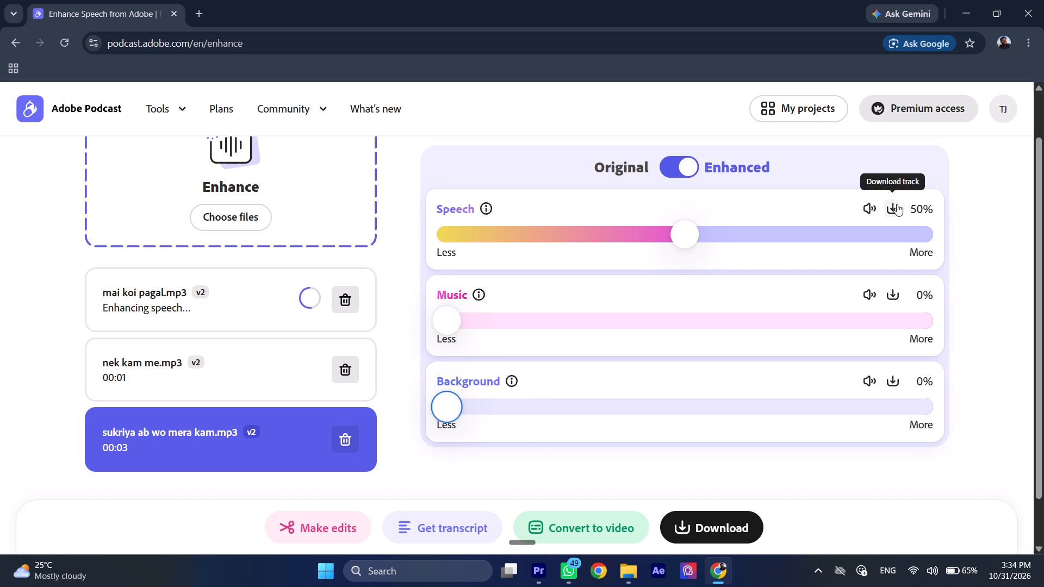
left_click(889, 208)
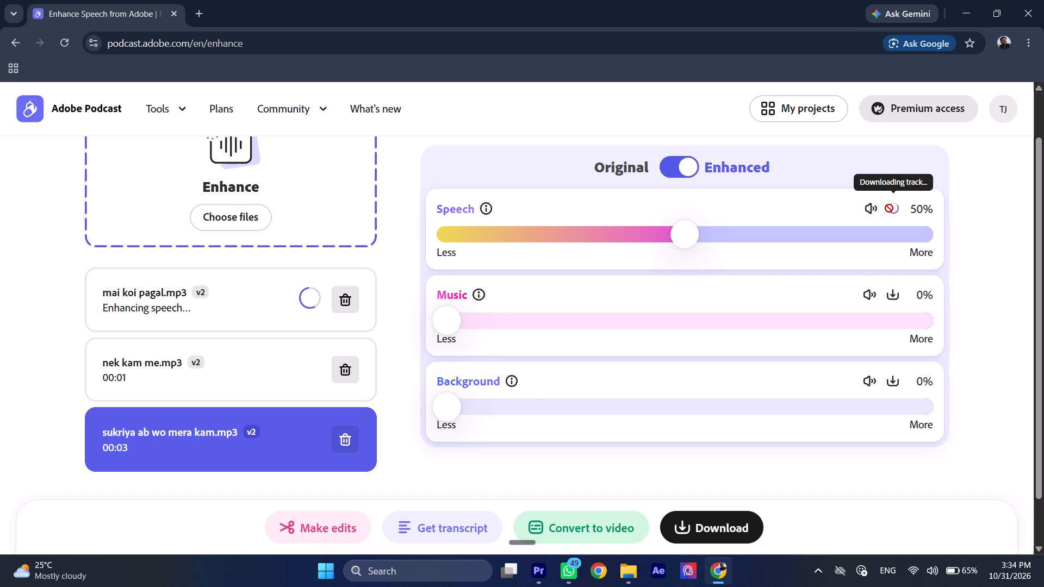
For "nek kam me.mp3", set Music and Background to 0% and download the Speech track at 50%.
left_click(284, 374)
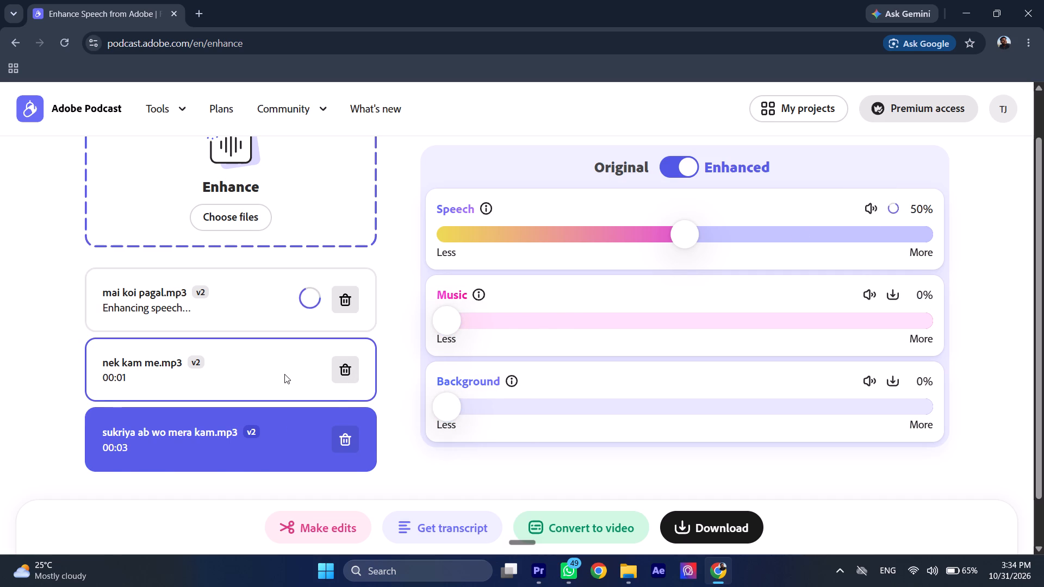
left_click_drag(502, 321, 441, 328)
left_click_drag(487, 411, 432, 410)
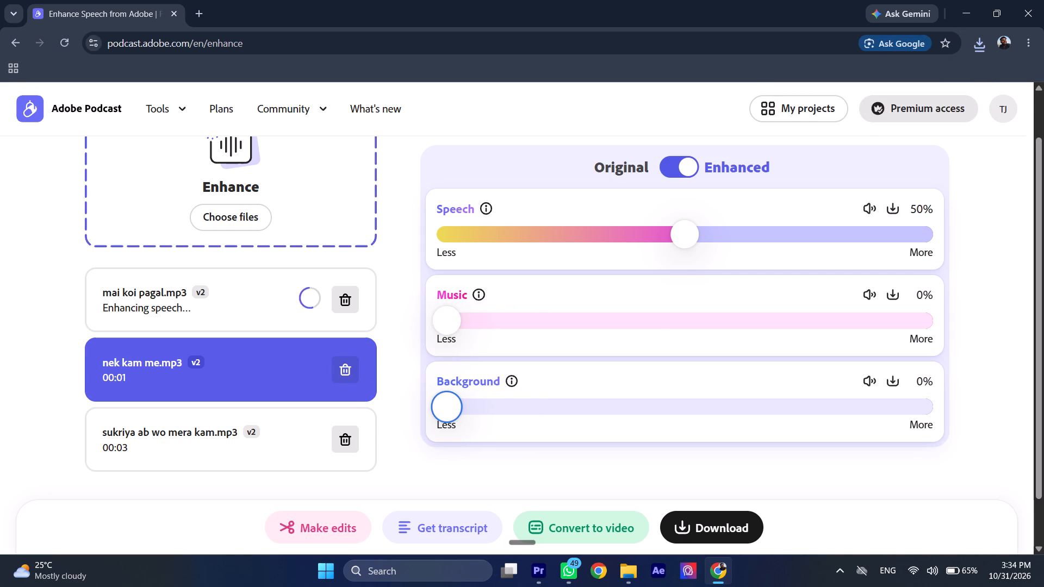
left_click(888, 202)
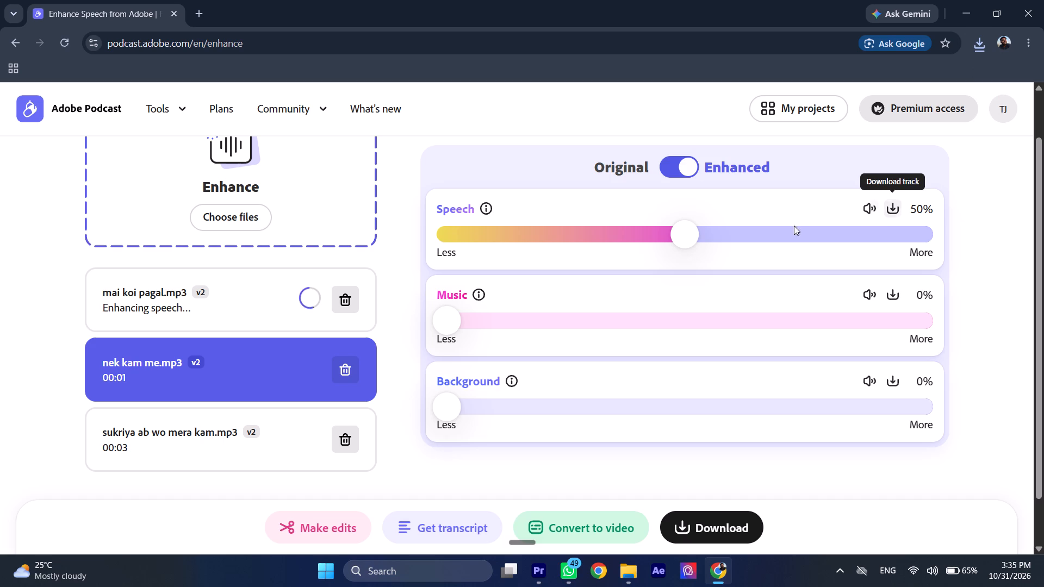
Select "mai koi pagal.mp3", check the Downloads folder during enhancement, and download its Speech track at 50% with Music and Background at 0%.
left_click(250, 298)
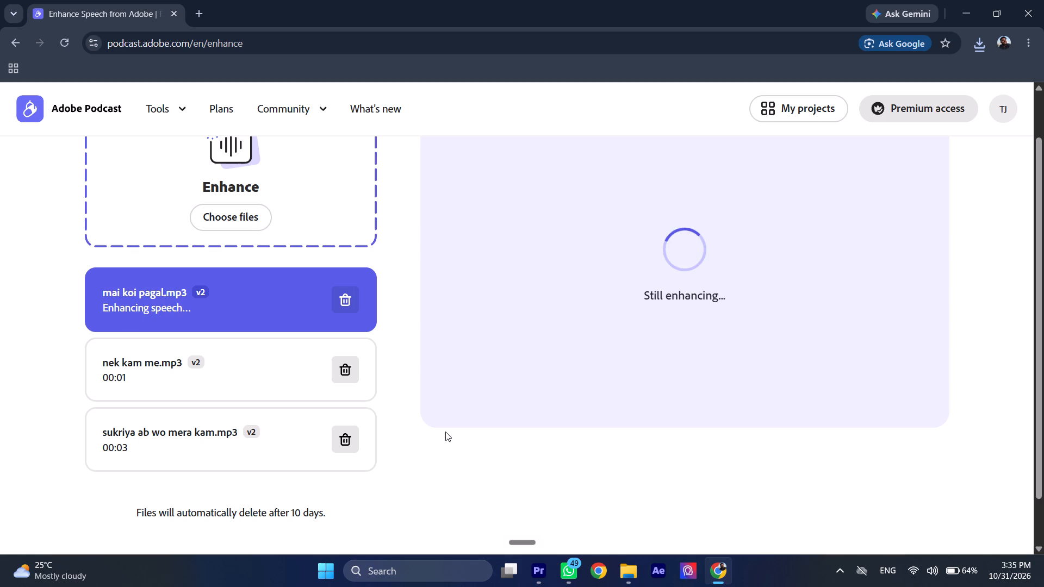
left_click(622, 573)
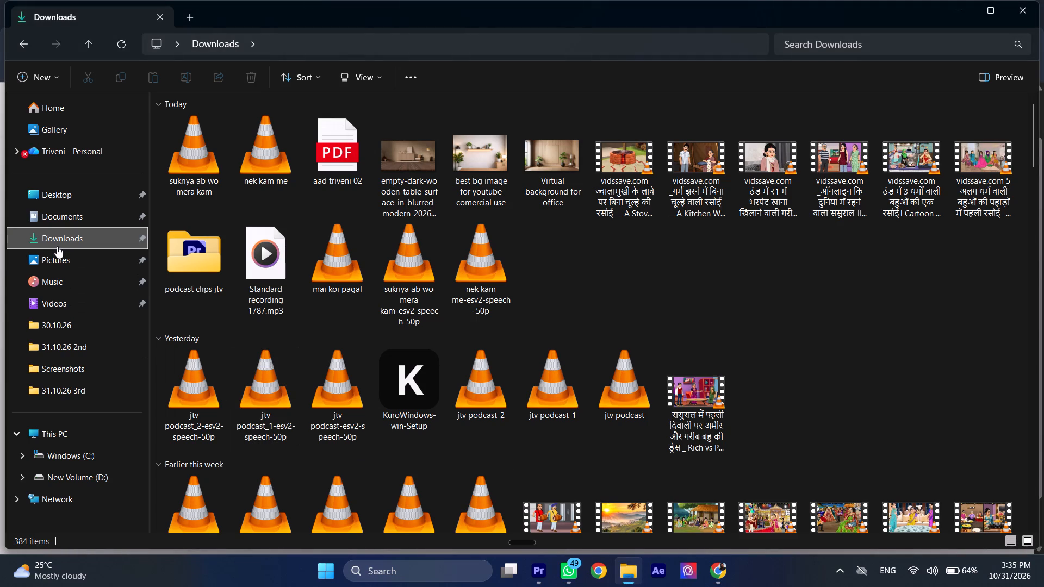
left_click(58, 245)
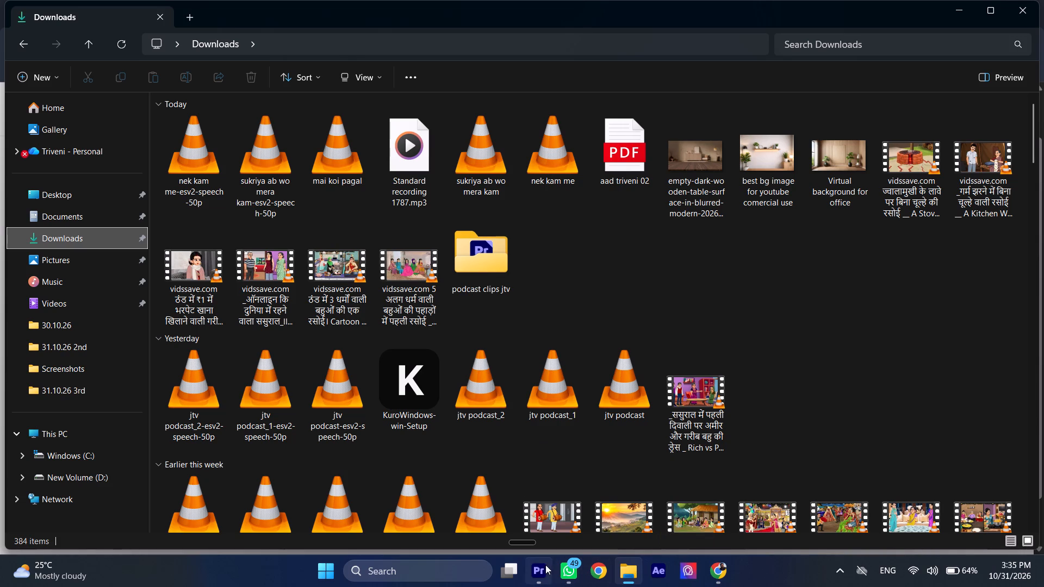
left_click(726, 576)
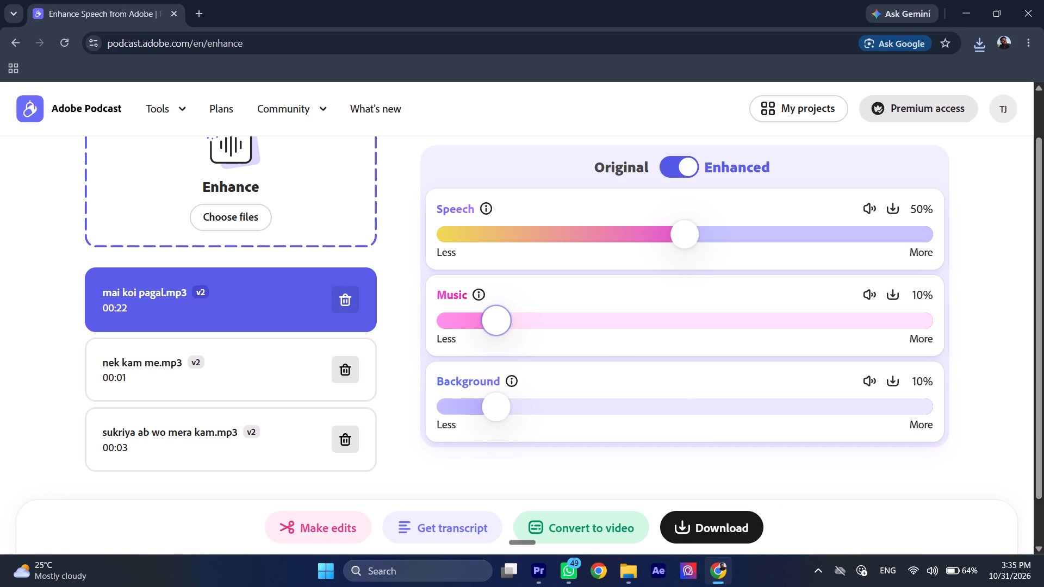
left_click_drag(492, 322, 396, 335)
left_click_drag(490, 410, 390, 412)
left_click(893, 205)
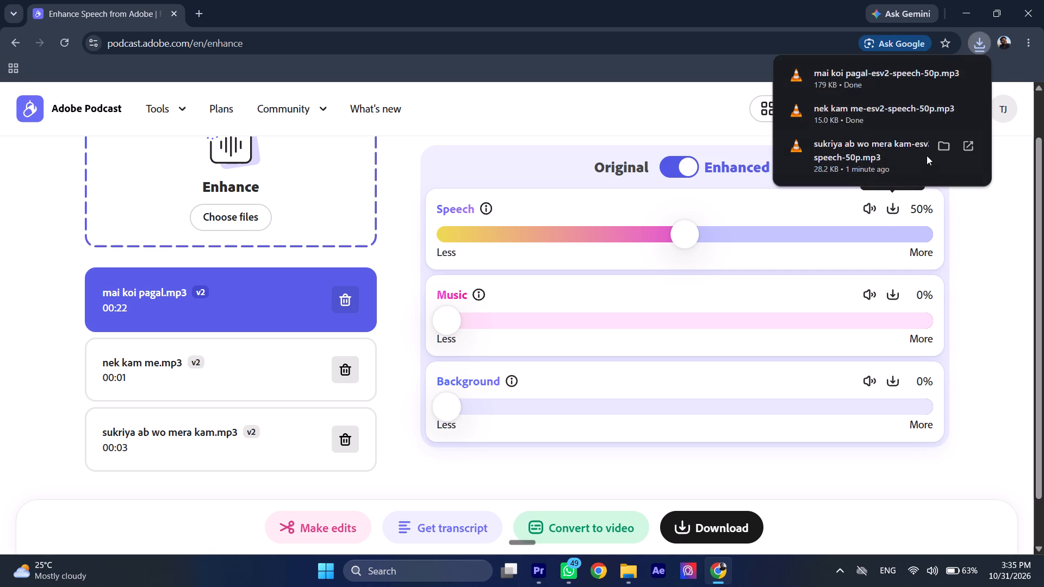
Show the downloaded "mai koi pagal-esv2-speech-50p.mp3" in its folder in File Explorer.
left_click(941, 75)
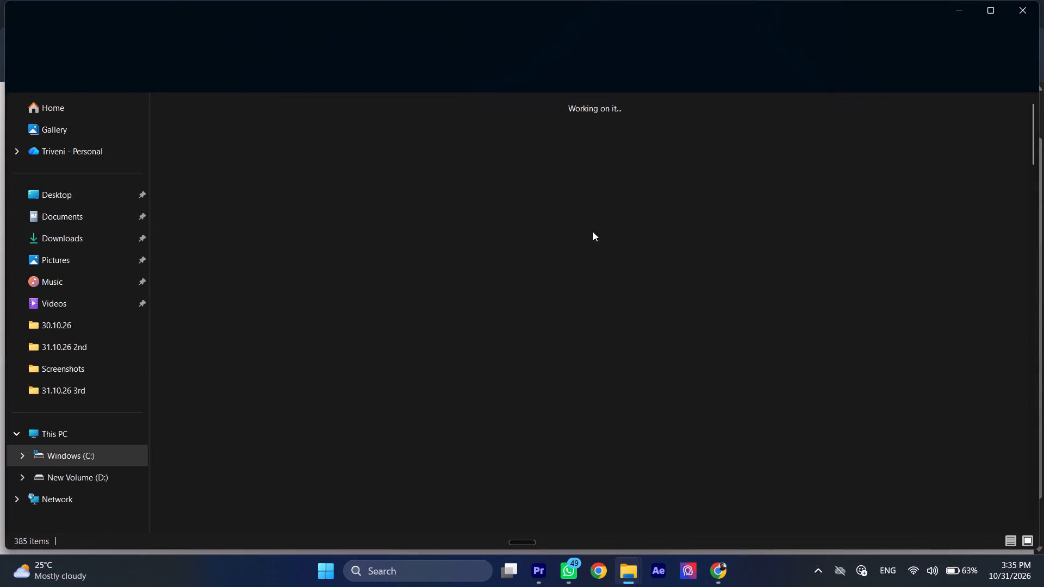
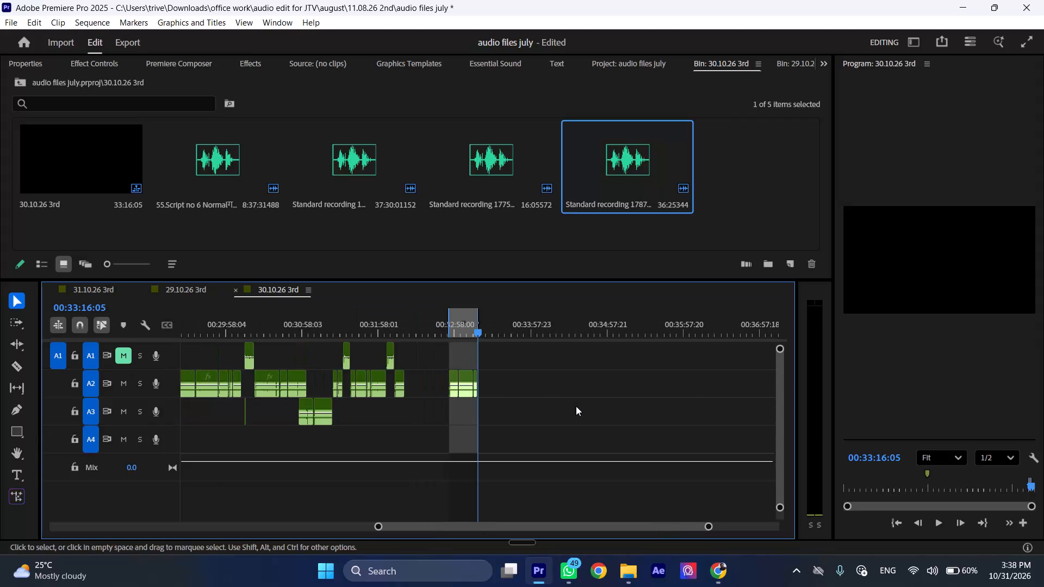
Scrub through and play back the 30.10.26 3rd sequence between about 28:33 and 29:43 to review its audio.
scroll(367, 373, "right", 2)
left_click(351, 332)
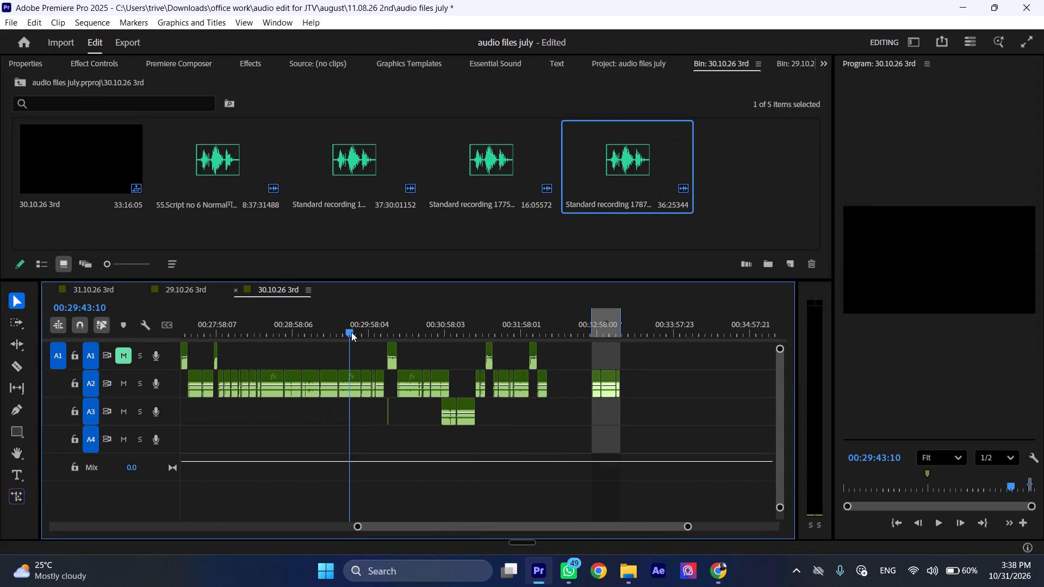
left_click_drag(351, 332, 263, 328)
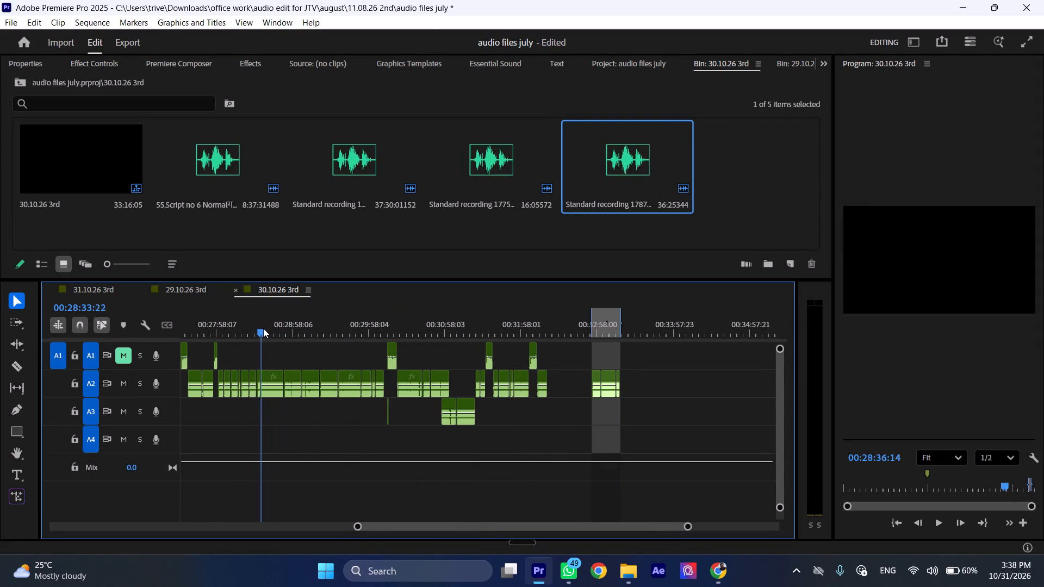
left_click_drag(263, 328, 326, 312)
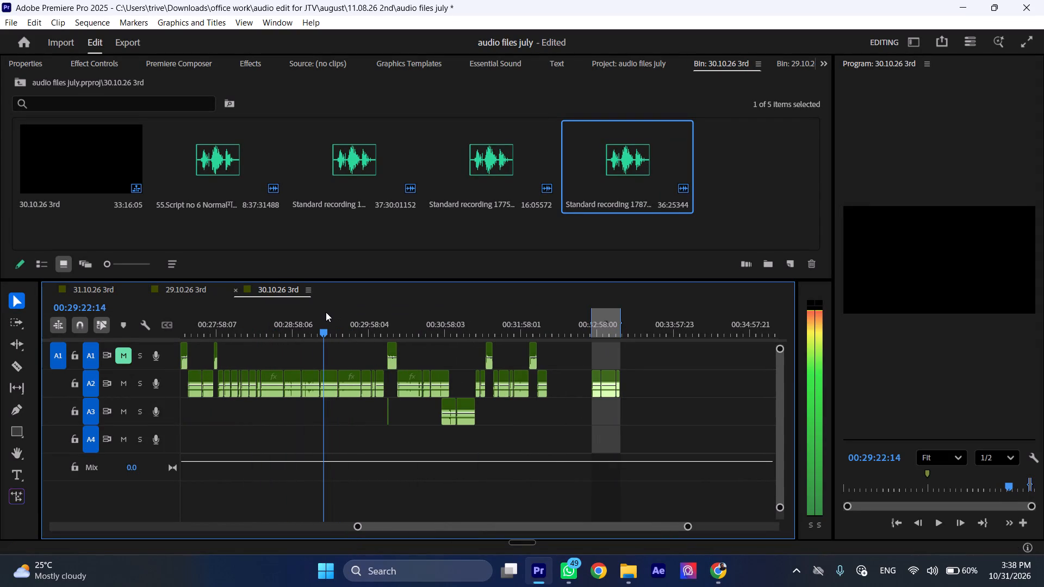
left_click_drag(326, 312, 312, 314)
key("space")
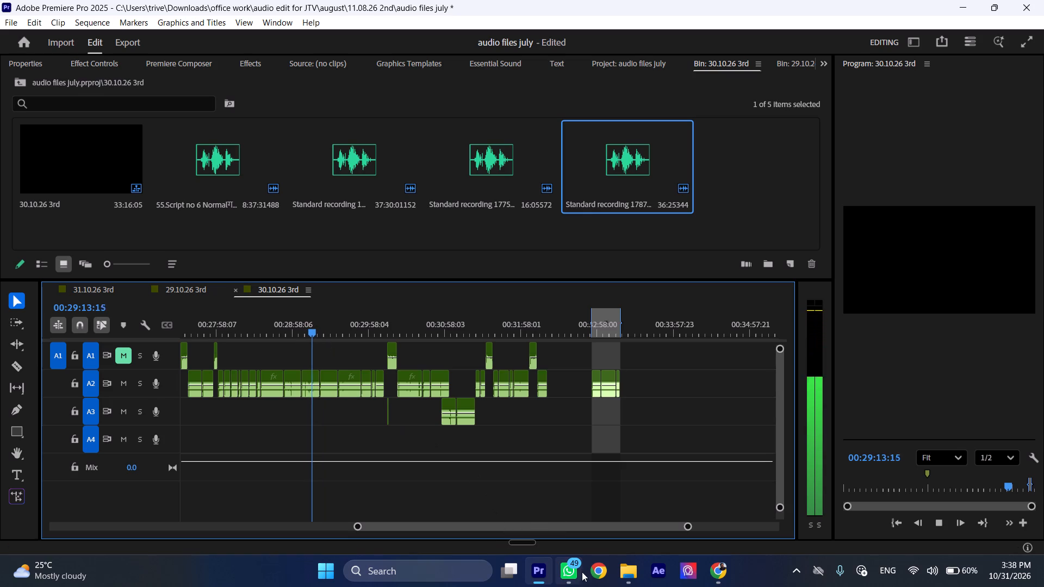
left_click(301, 331)
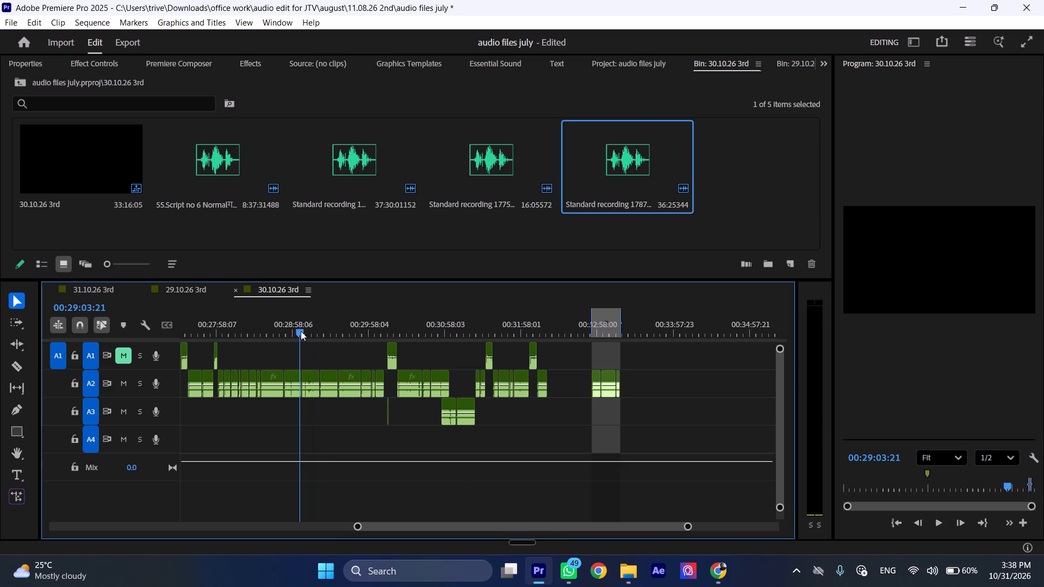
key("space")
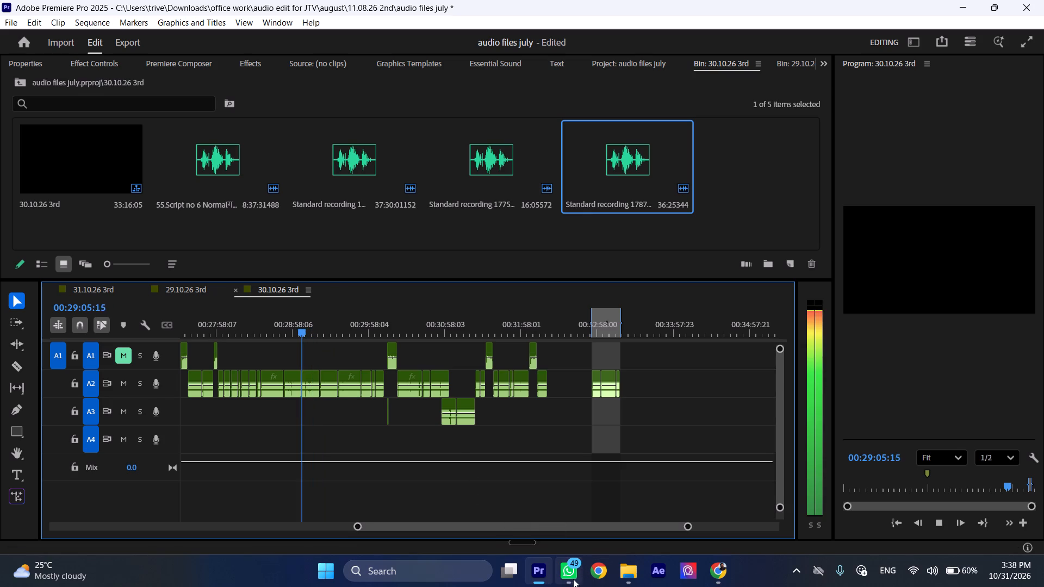
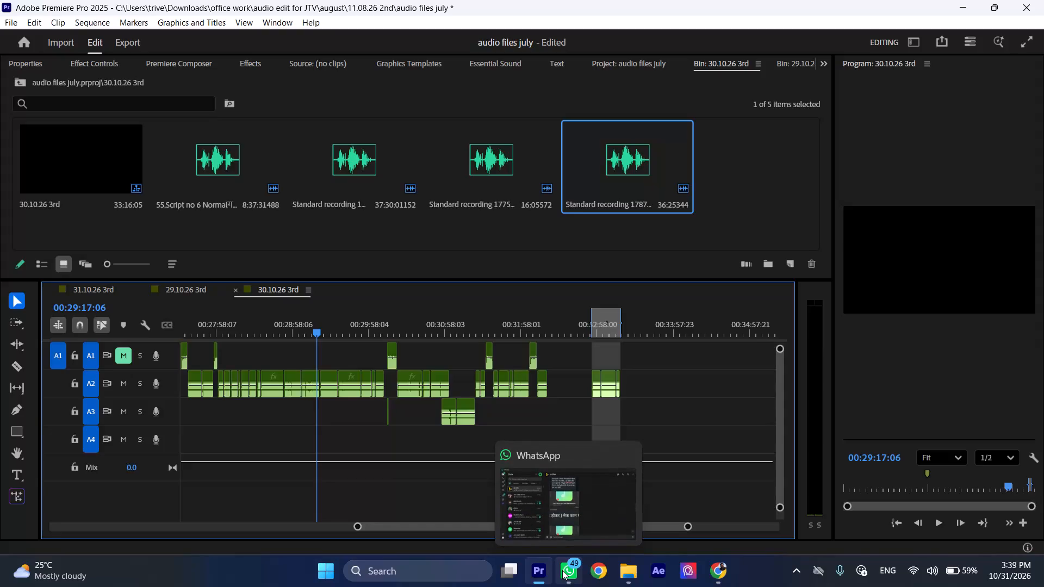
Bring up the window options and recent items for WhatsApp.
right_click(562, 570)
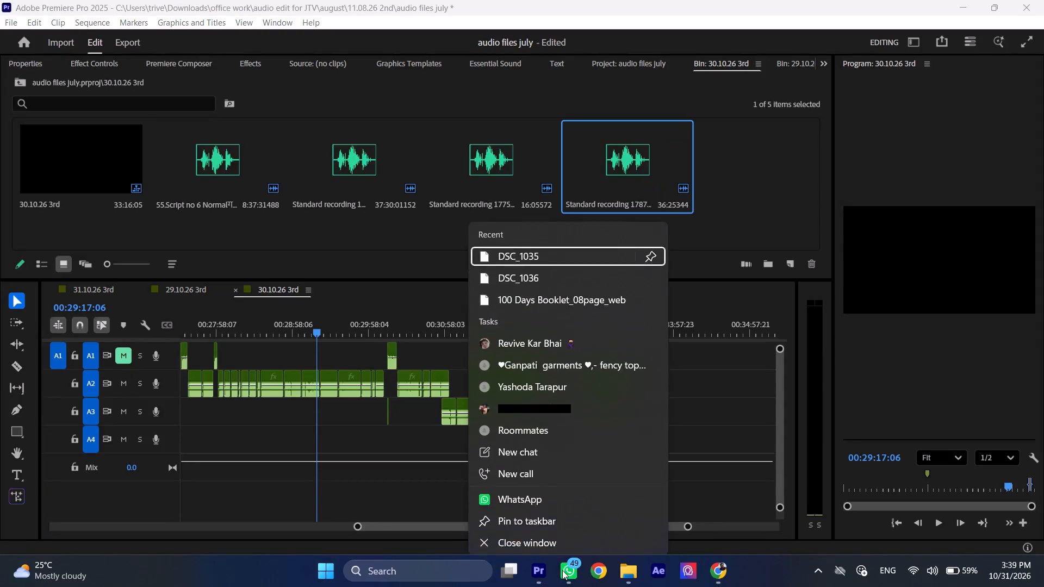
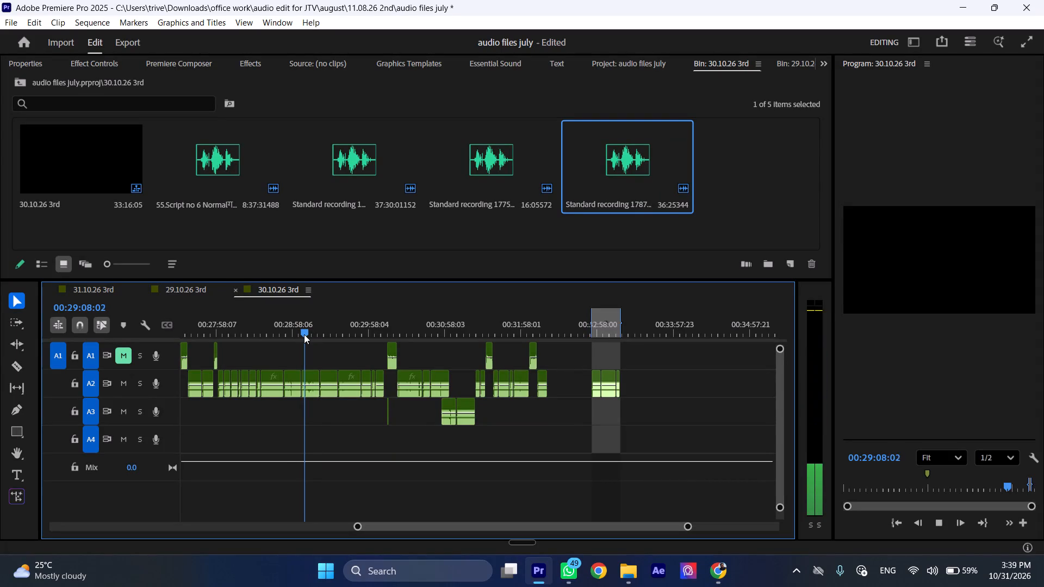
Play the "30.10.26 3rd" sequence from about 00:29:08 to review the edited audio on track A2.
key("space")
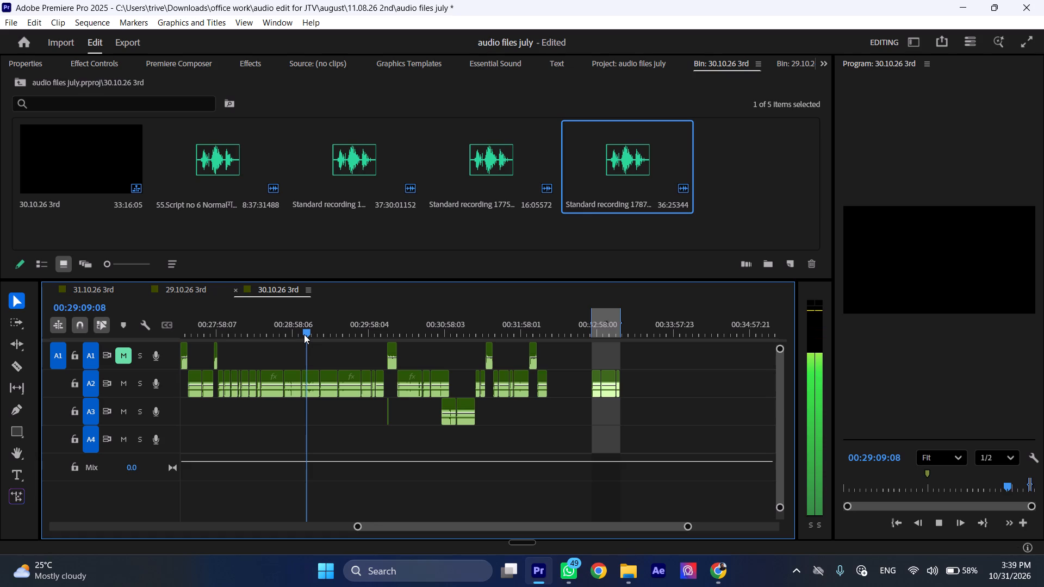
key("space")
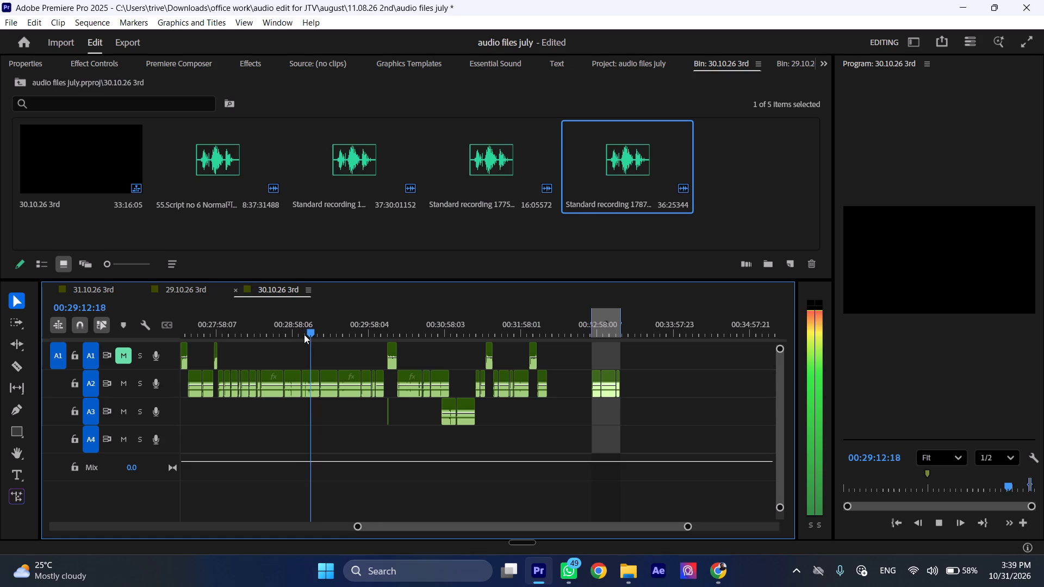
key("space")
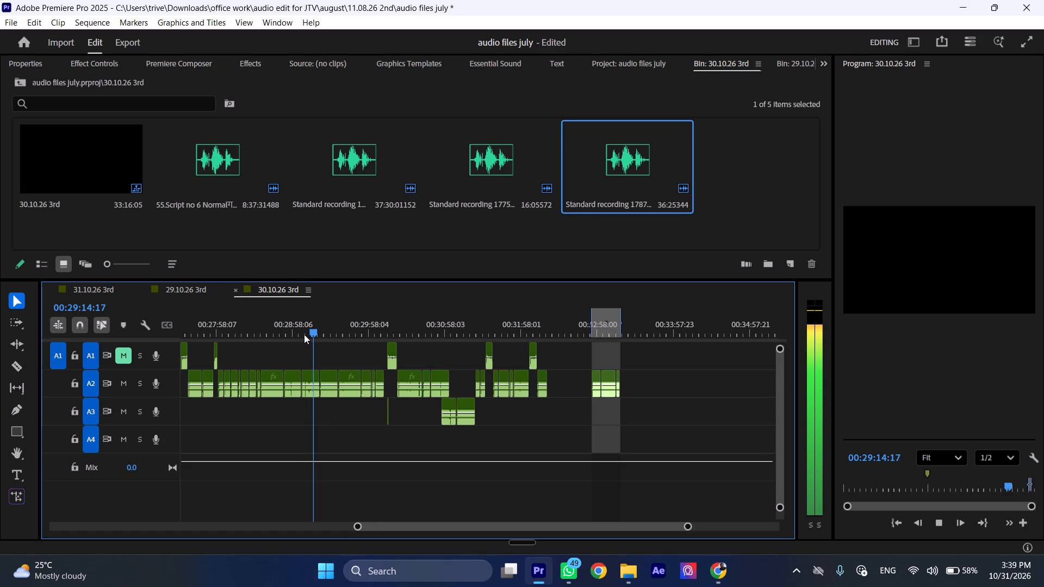
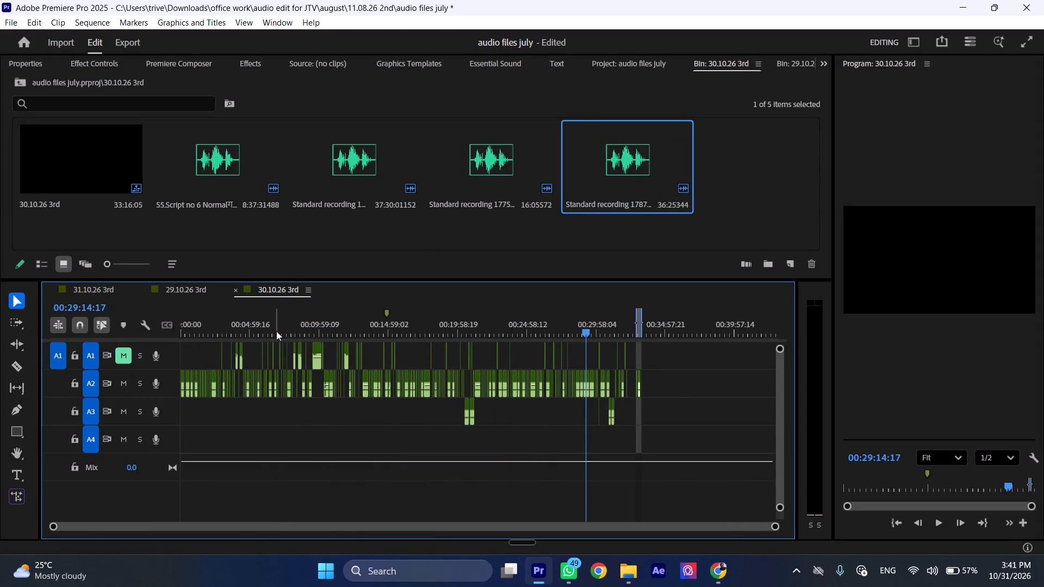
Review the audio clips in the "30.10.26 3rd" sequence by listening from about 00:05:29 and again from about 00:05:41.
left_click_drag(276, 331, 248, 332)
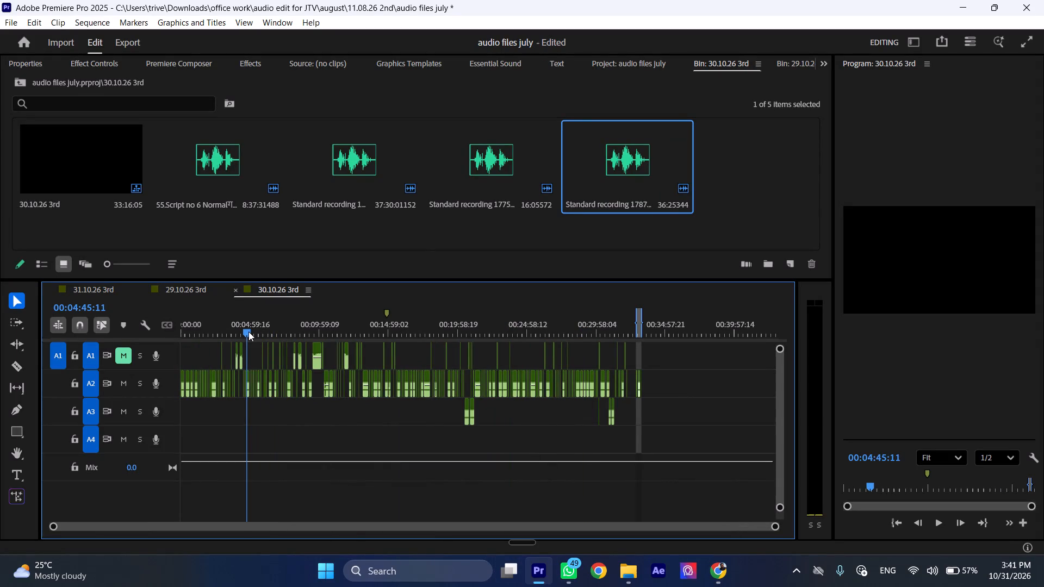
left_click_drag(248, 332, 254, 332)
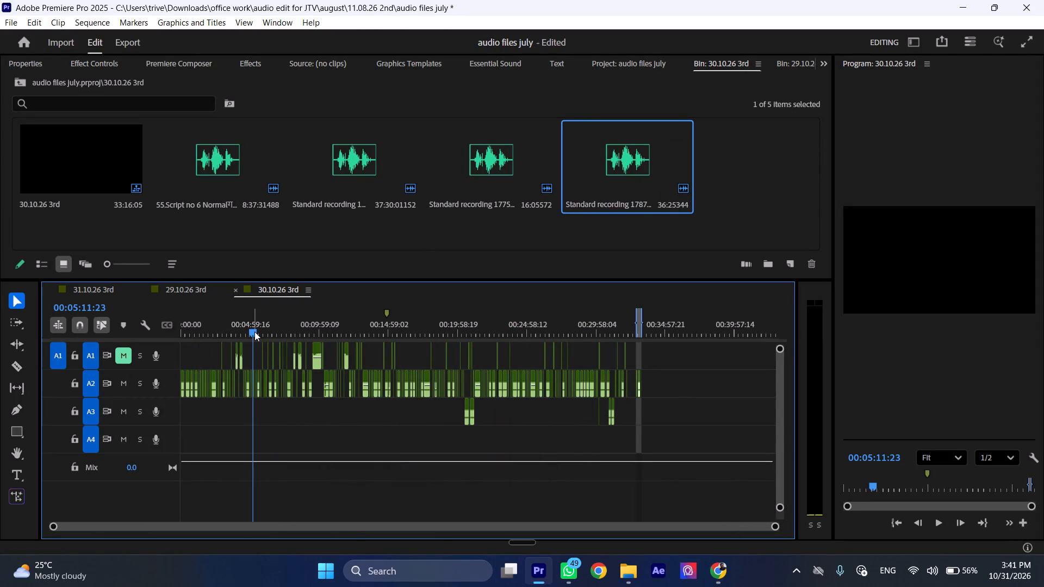
left_click(258, 331)
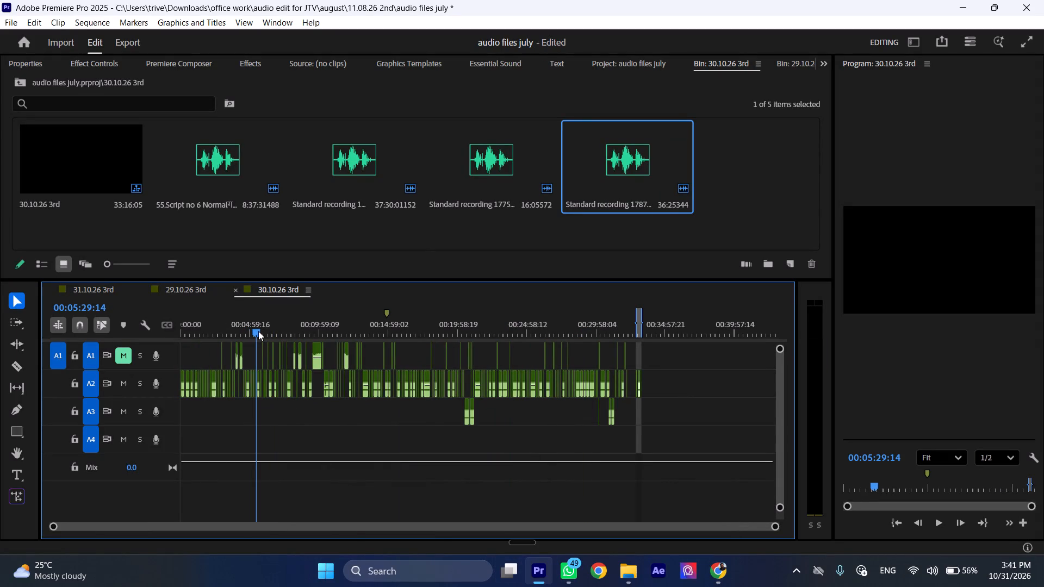
key("ctrl+shift+c")
key("ctrl+shift+c")
key("ctrl+shift+c")
key("ctrl+shift+c")
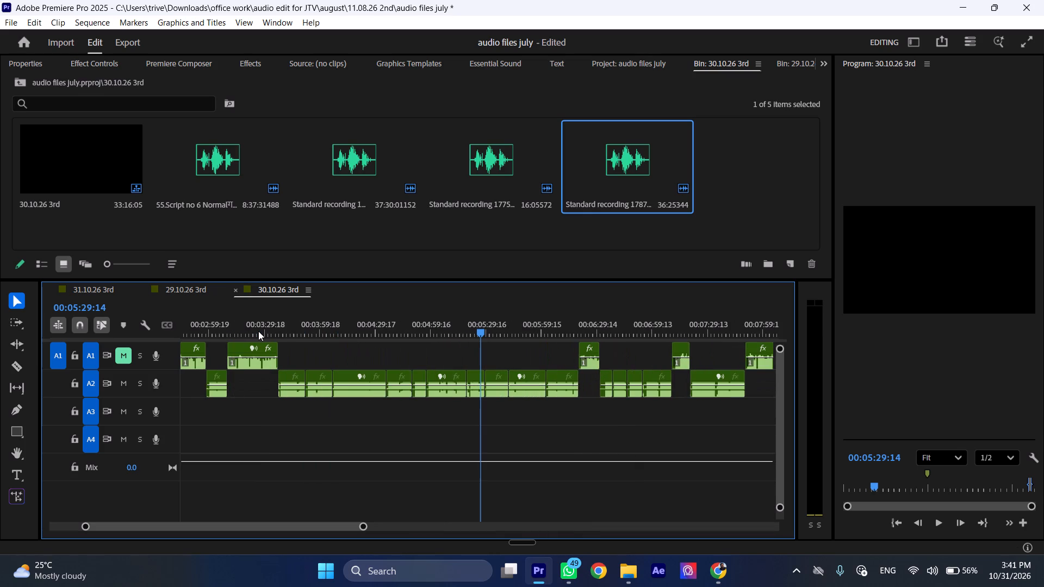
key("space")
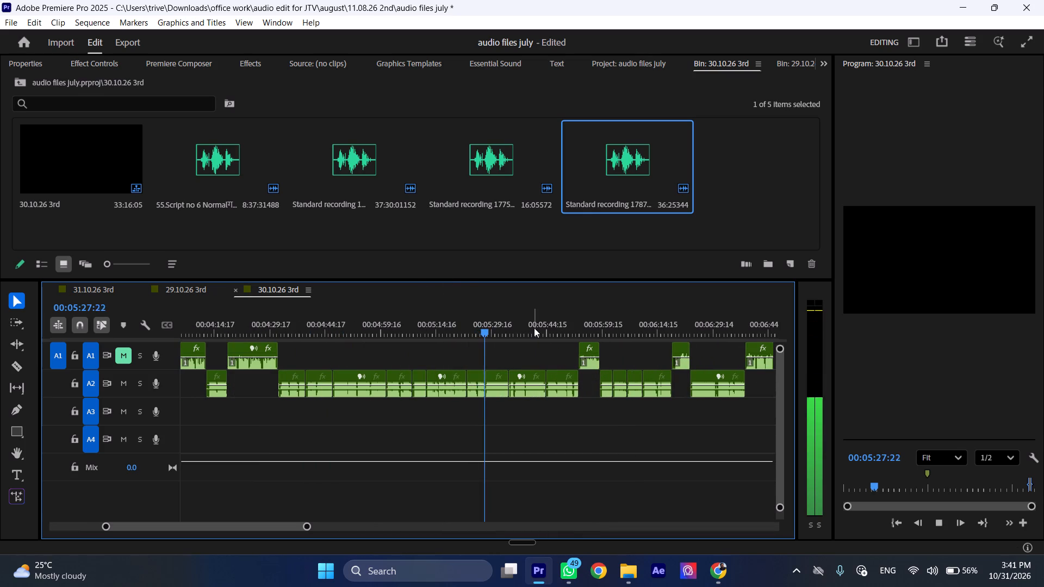
left_click_drag(534, 328, 521, 335)
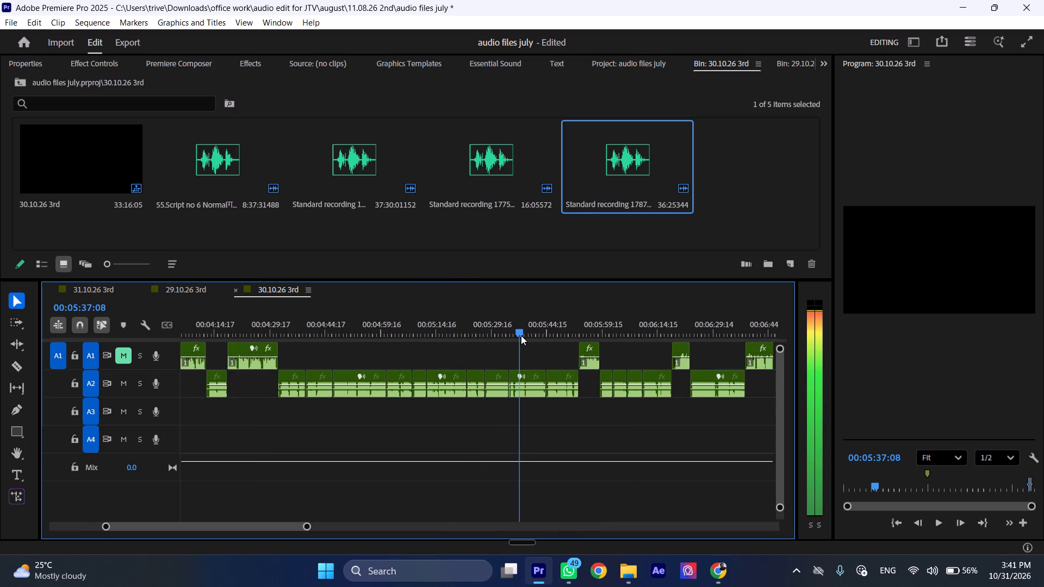
left_click_drag(521, 335, 535, 340)
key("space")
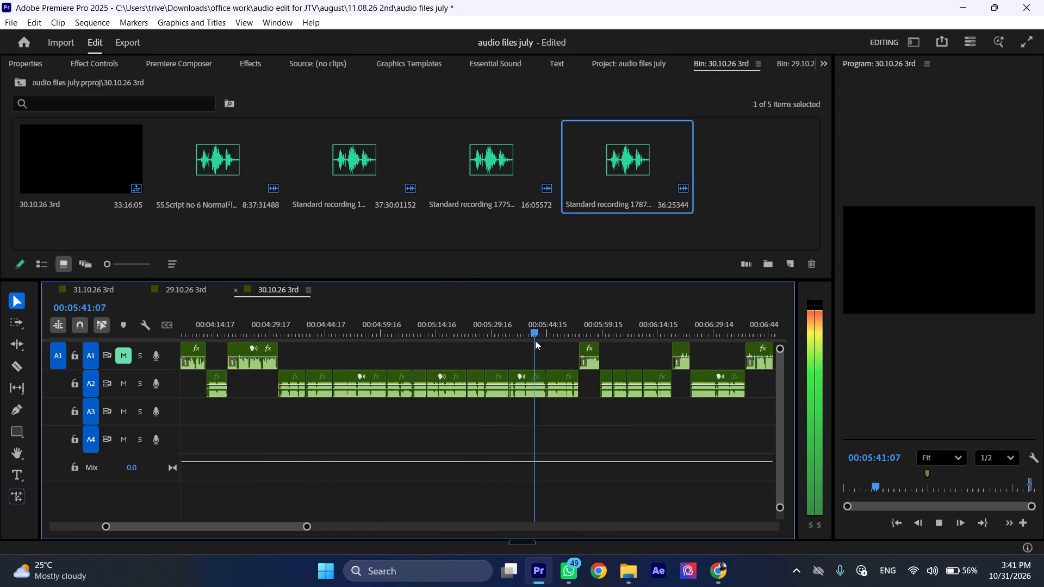
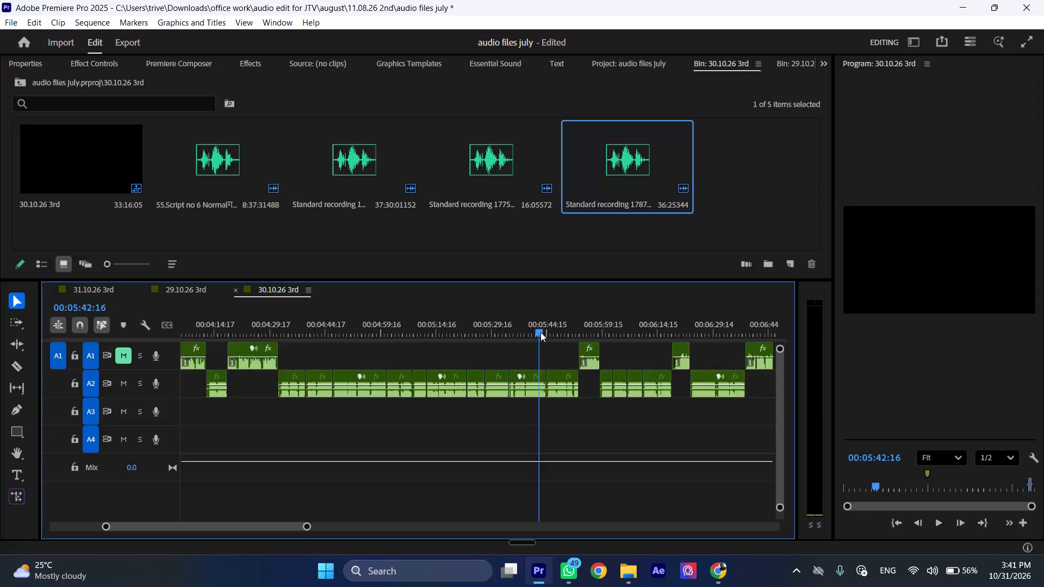
Listen to the A2 clips in the "30.10.26 3rd" sequence from 00:05:42:16 to about 00:05:53, where the A2 section ends.
key("space")
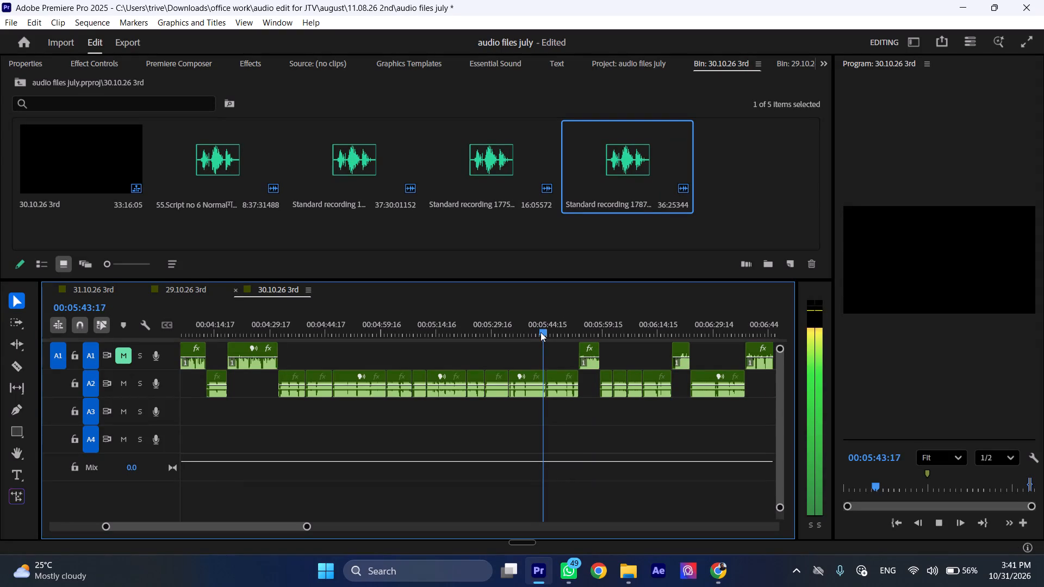
key("space")
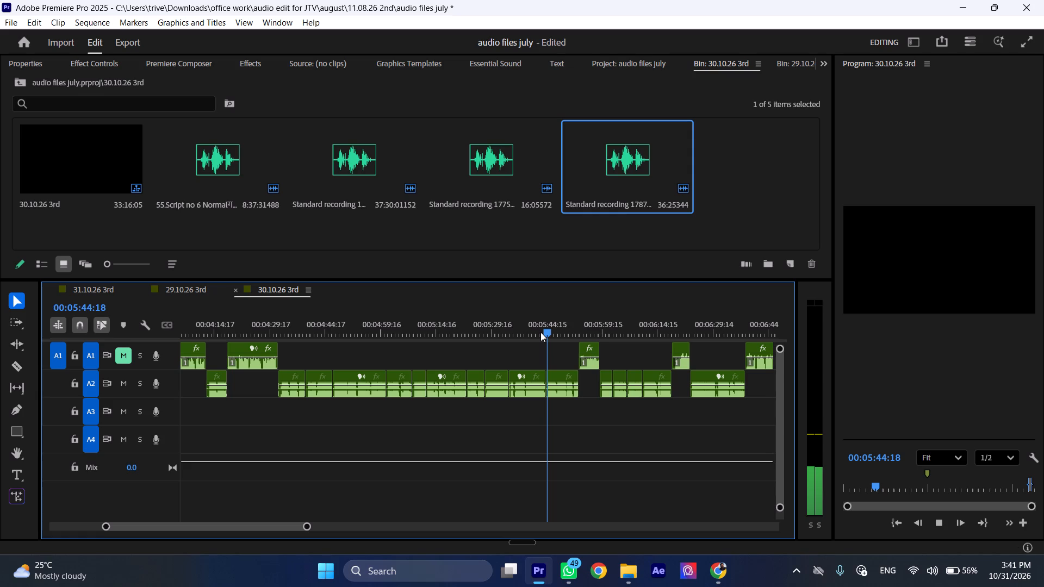
key("space")
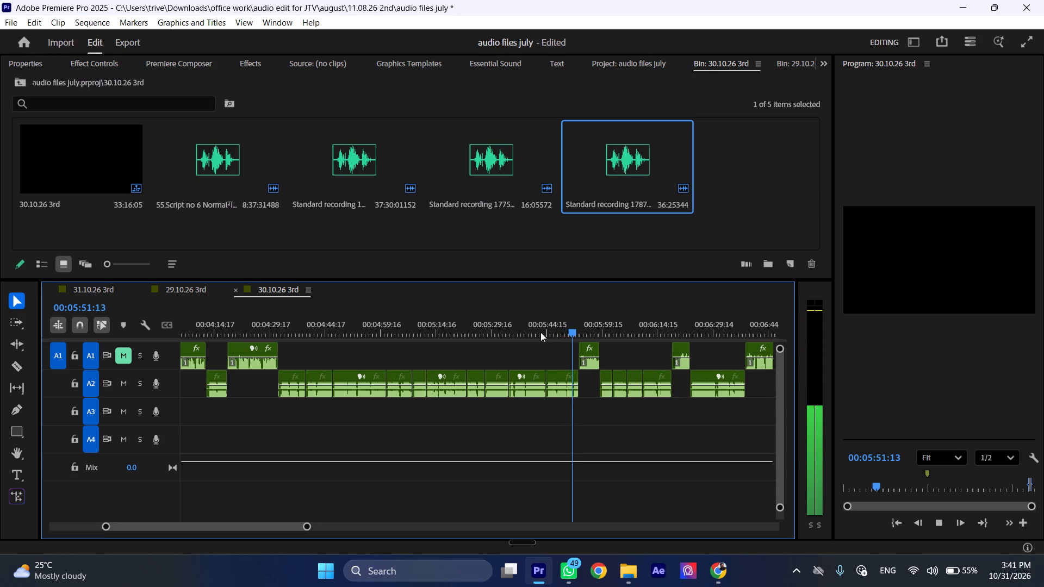
key("space")
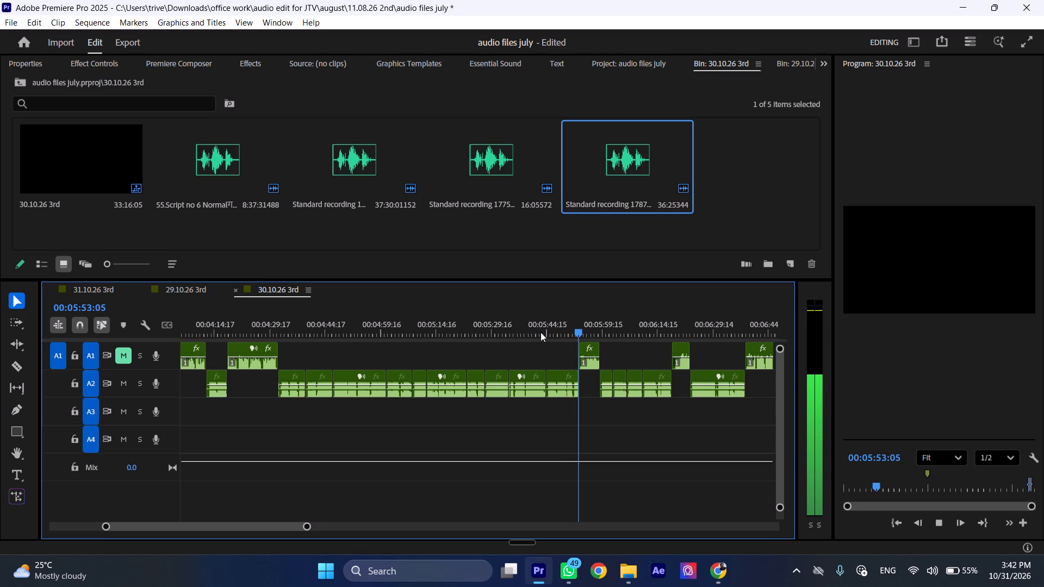
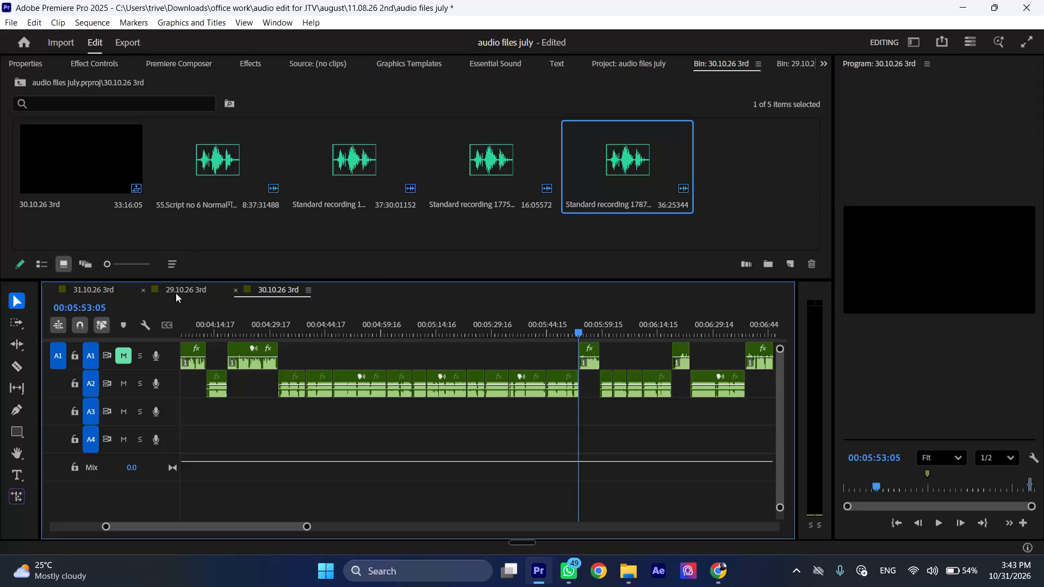
Unmute audio track A1 in the "30.10.26 3rd" sequence.
left_click(126, 359)
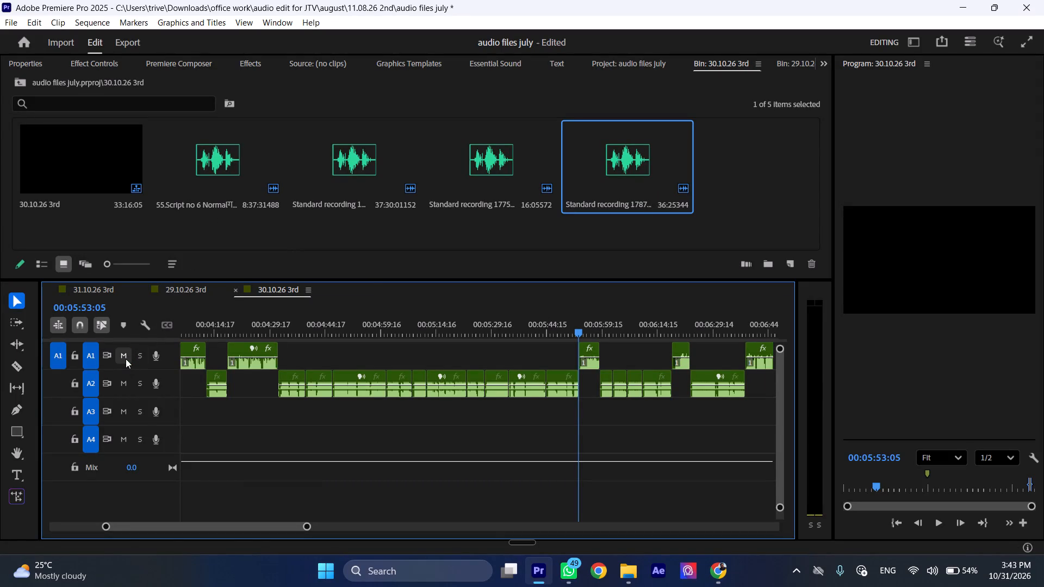
Show the full length of the "30.10.26 3rd" sequence and place the playhead past its last clip, at about 00:34:44.
left_click(309, 529)
left_click_drag(309, 529, 362, 533)
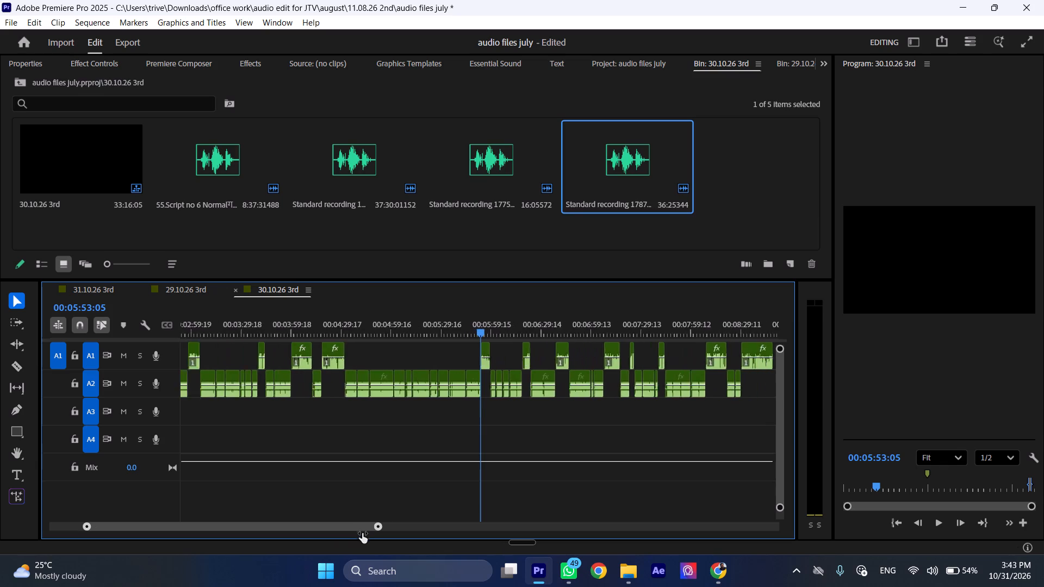
left_click_drag(362, 533, 368, 534)
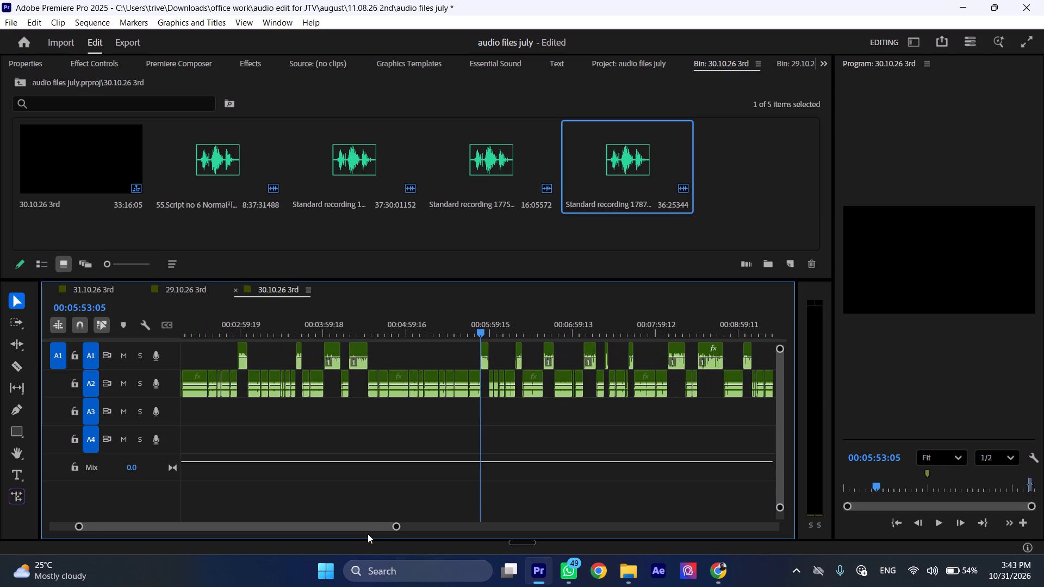
left_click_drag(399, 525, 493, 524)
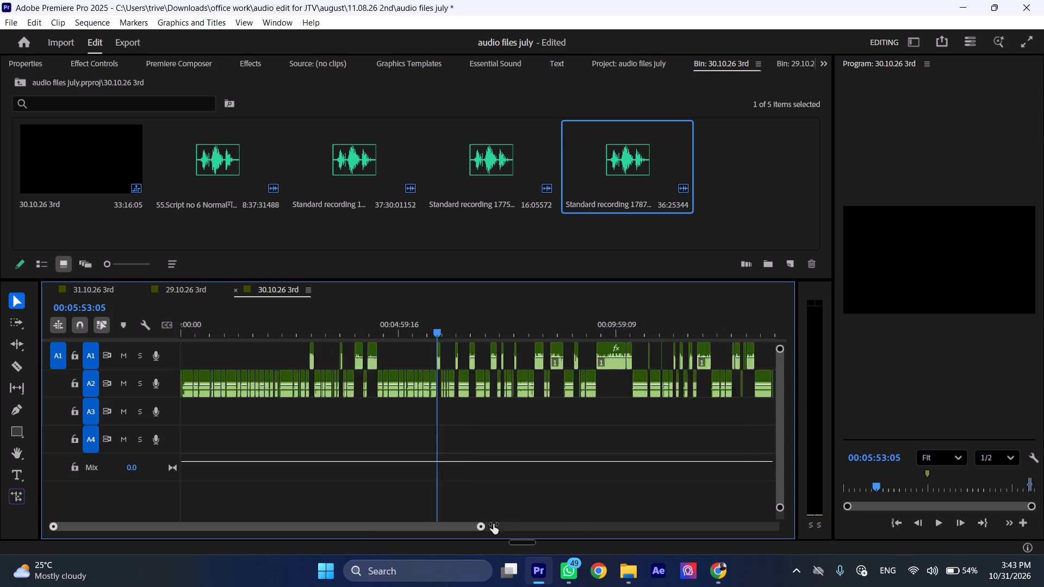
left_click_drag(493, 524, 732, 532)
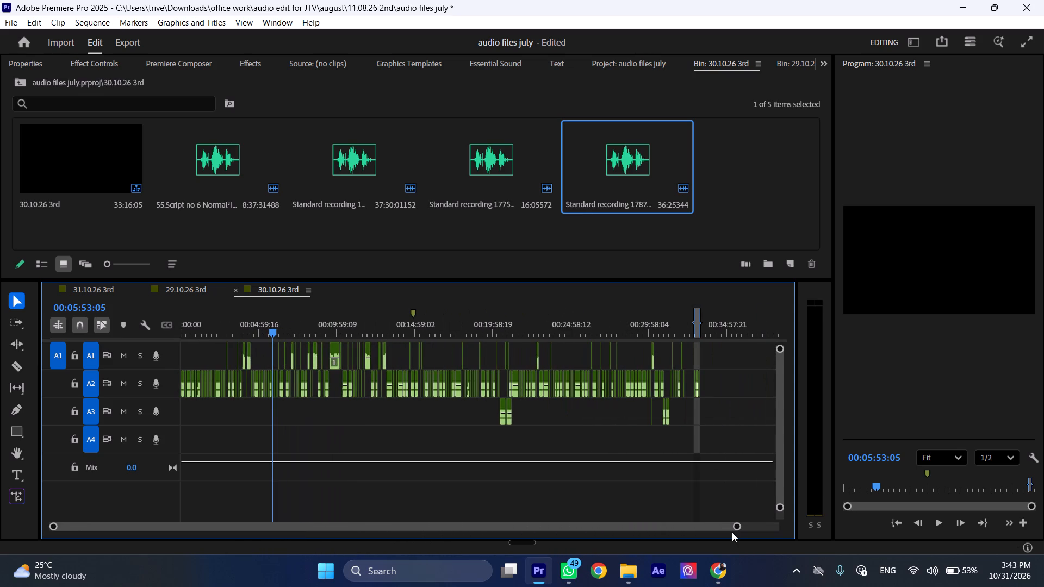
left_click(724, 342)
left_click(724, 332)
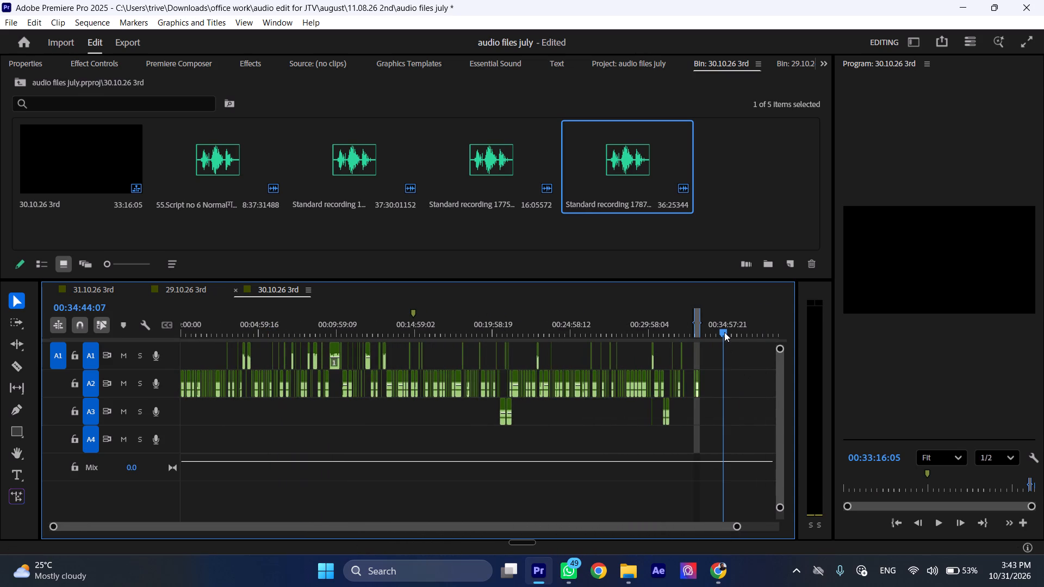
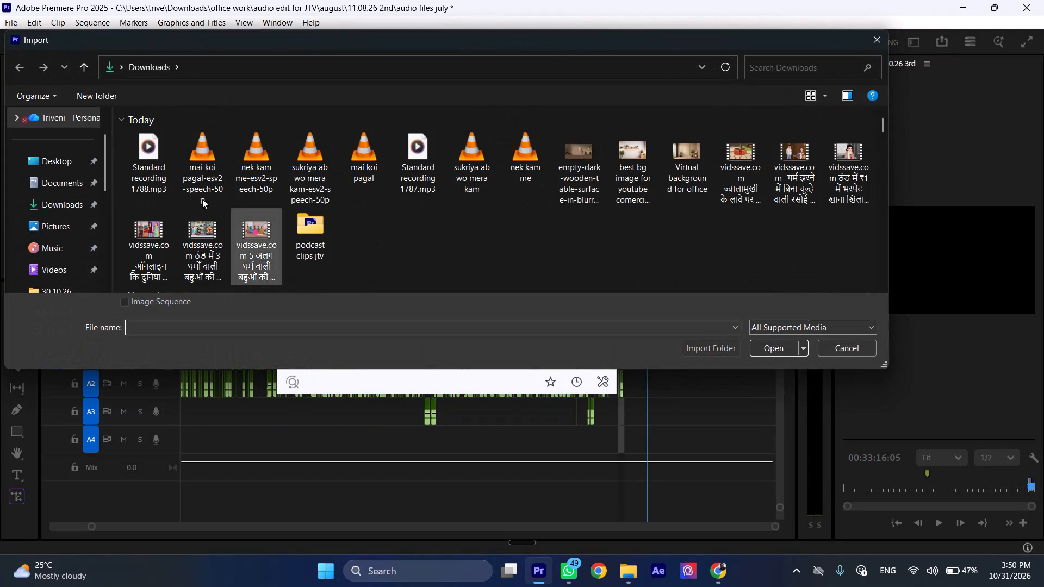
Import Standard recording 1788.mp3 from Downloads and place it on track A2 at about 00:37:54, past the last clip.
double_click(148, 179)
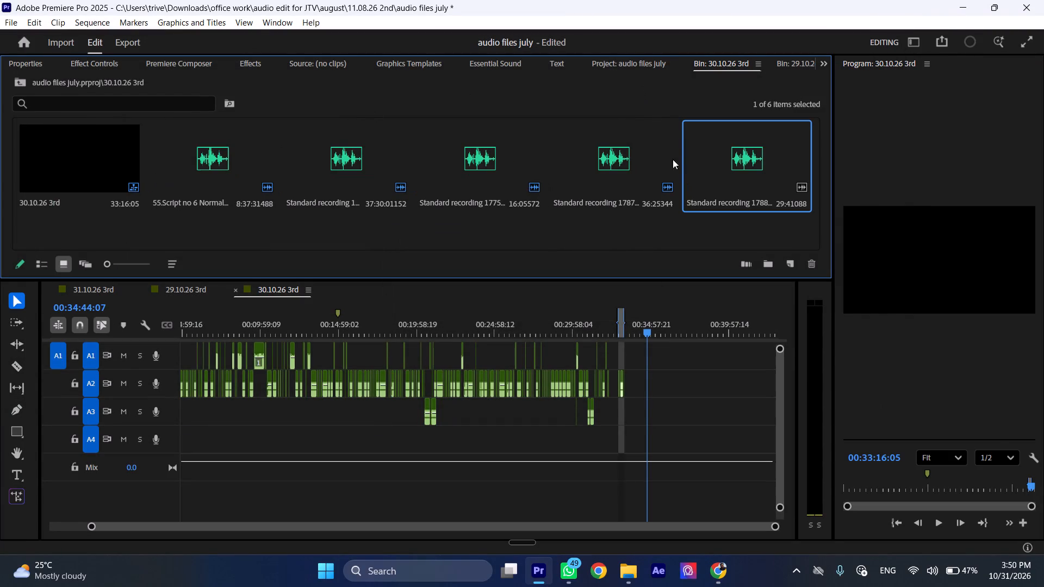
left_click_drag(703, 161, 697, 390)
Split the new recording at 00:37:58:12 and ripple-delete the opening portion before the speech.
left_click(699, 334)
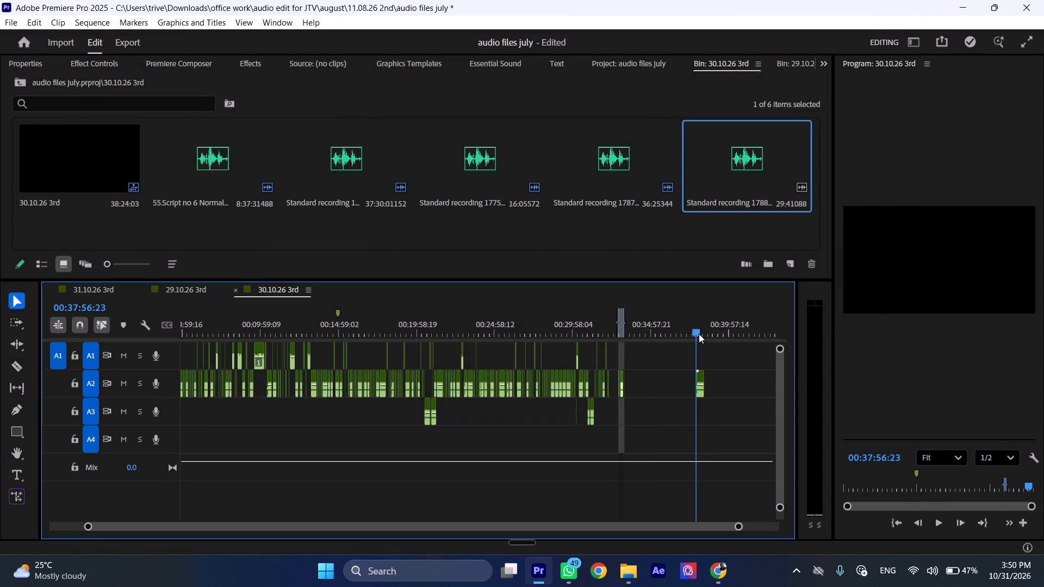
key("ctrl+shift+c")
key("ctrl+shift+c")
key("ctrl+shift+c")
key("ctrl+shift+c")
key("ctrl+shift+c")
scroll(699, 334, "left", 1)
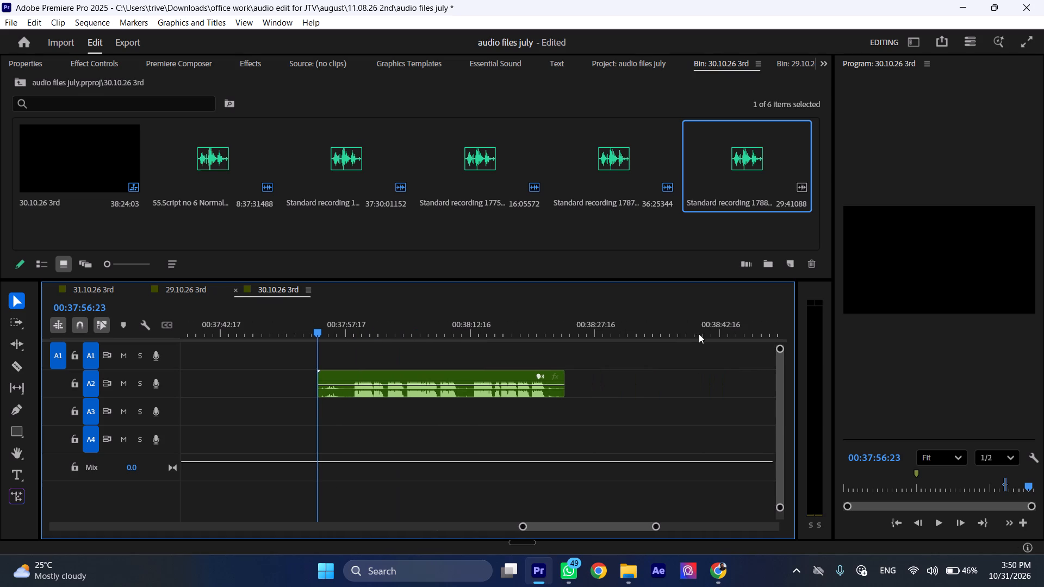
left_click(353, 332)
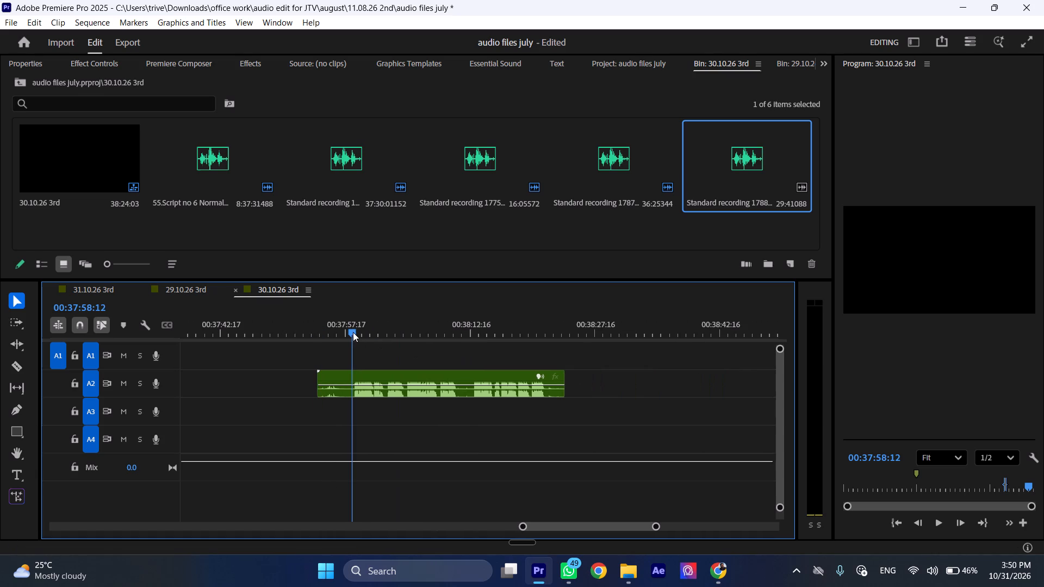
key("shift+c")
left_click(335, 385)
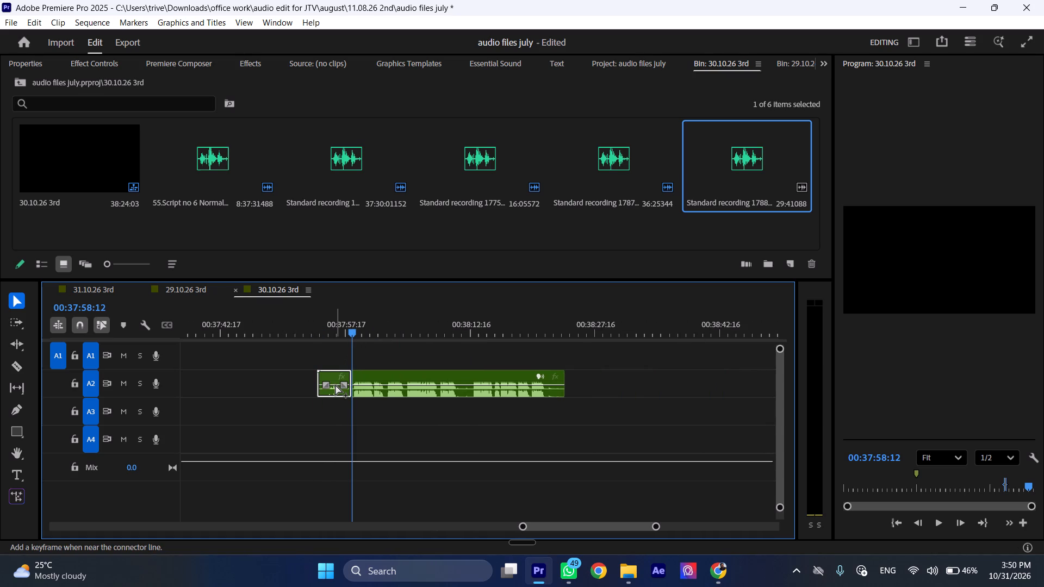
key("ctrl+shift+d")
Play the recording, cut it at 00:38:07:06 and 00:38:08:11, and delete the piece between the cuts, leaving the gap.
key("space")
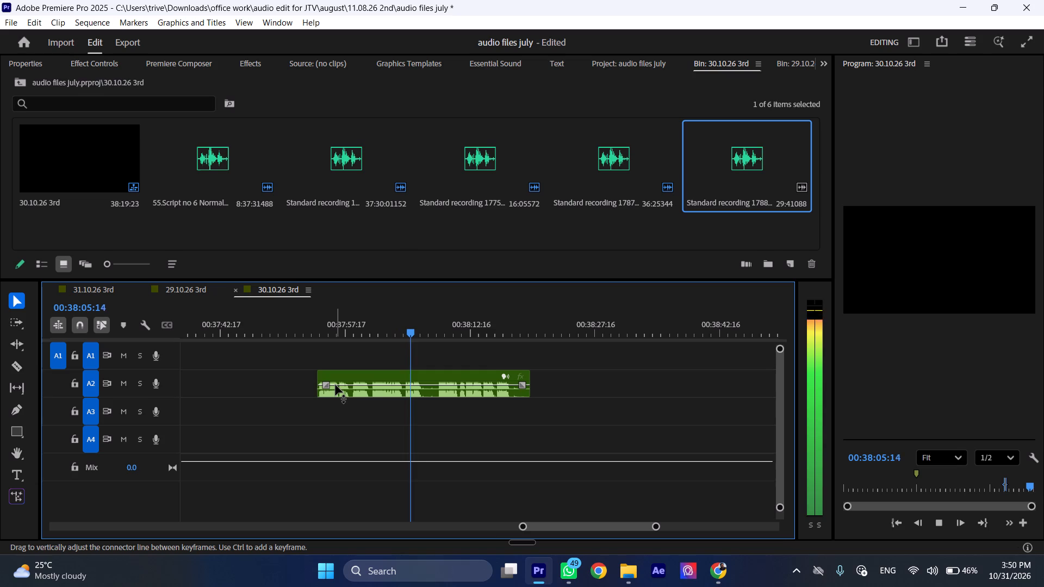
key("space")
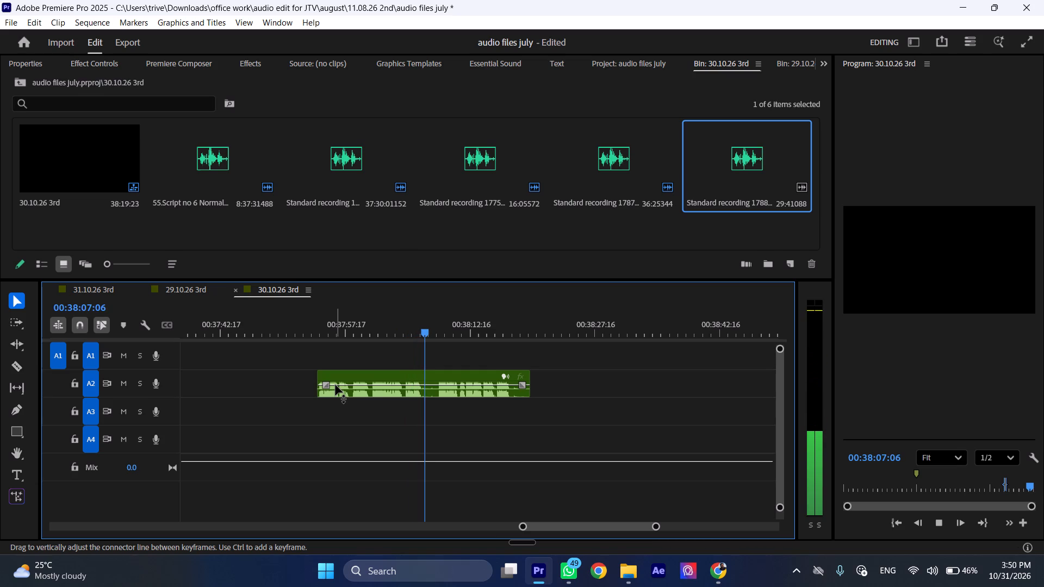
key("shift+c")
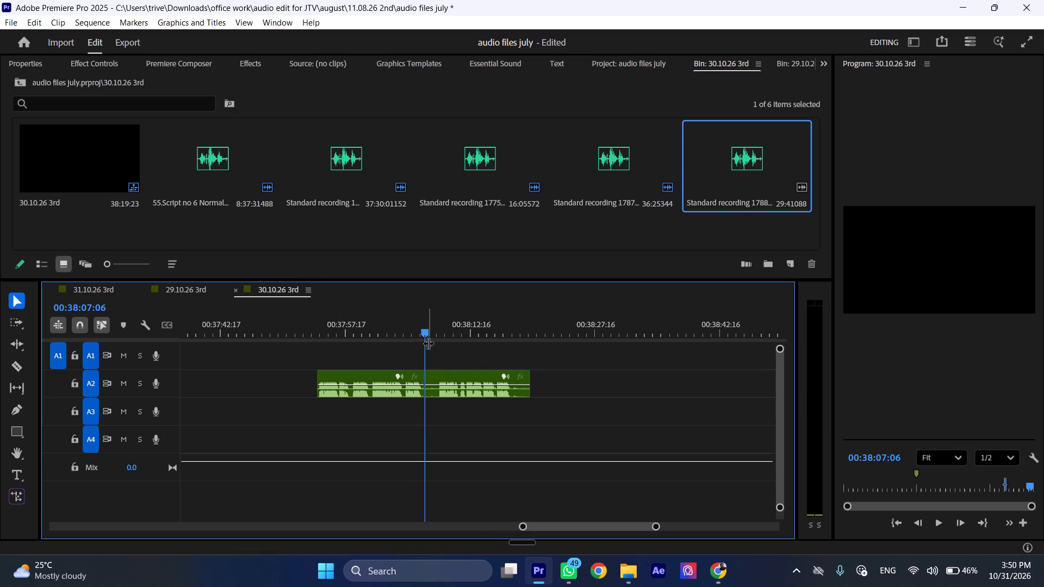
left_click(436, 335)
left_click(448, 382)
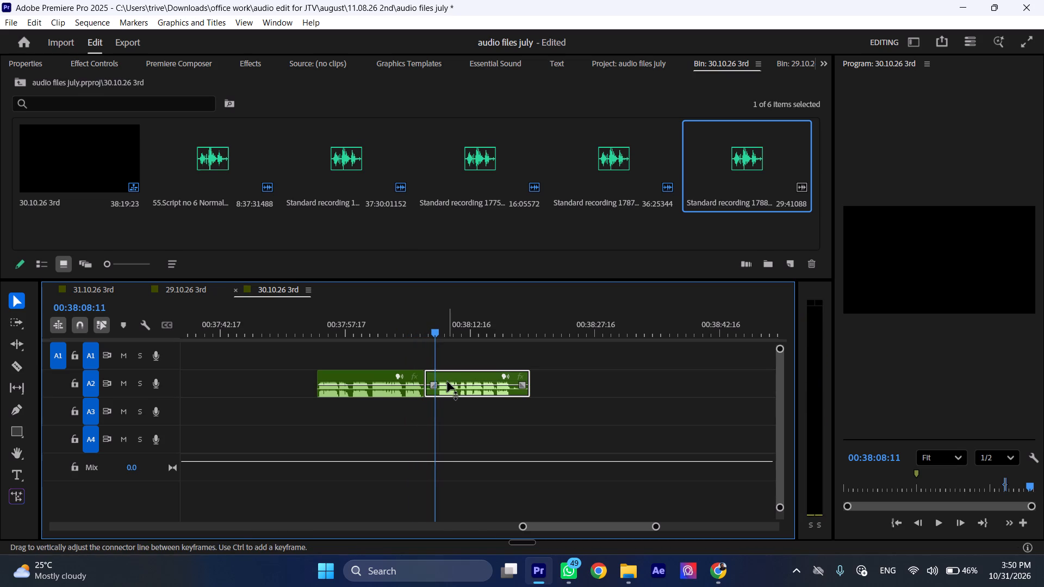
key("shift+c")
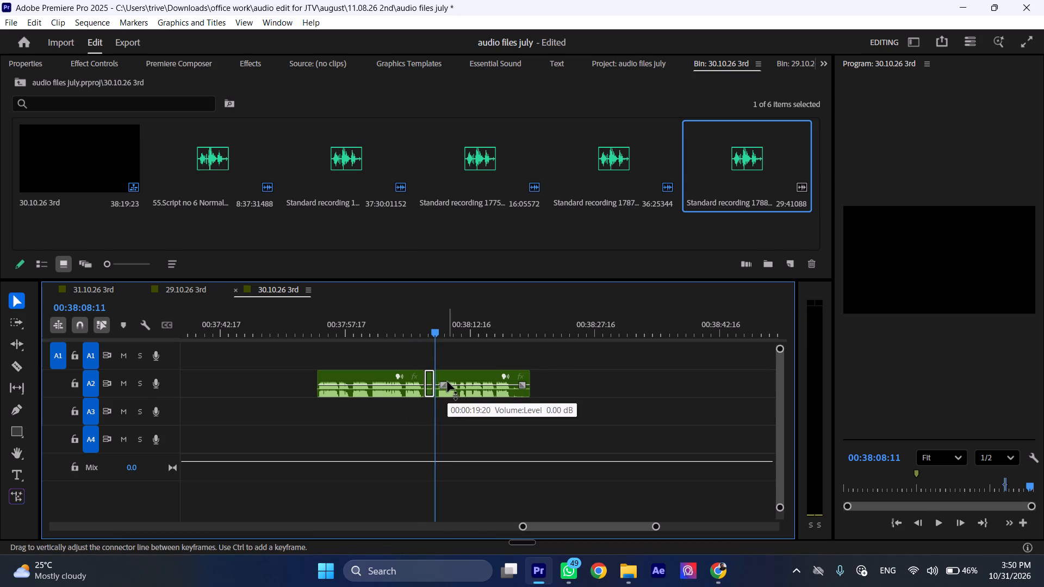
key("BackSpace")
Play the second piece of the recording and trim its end back to 00:38:18:02.
key("space")
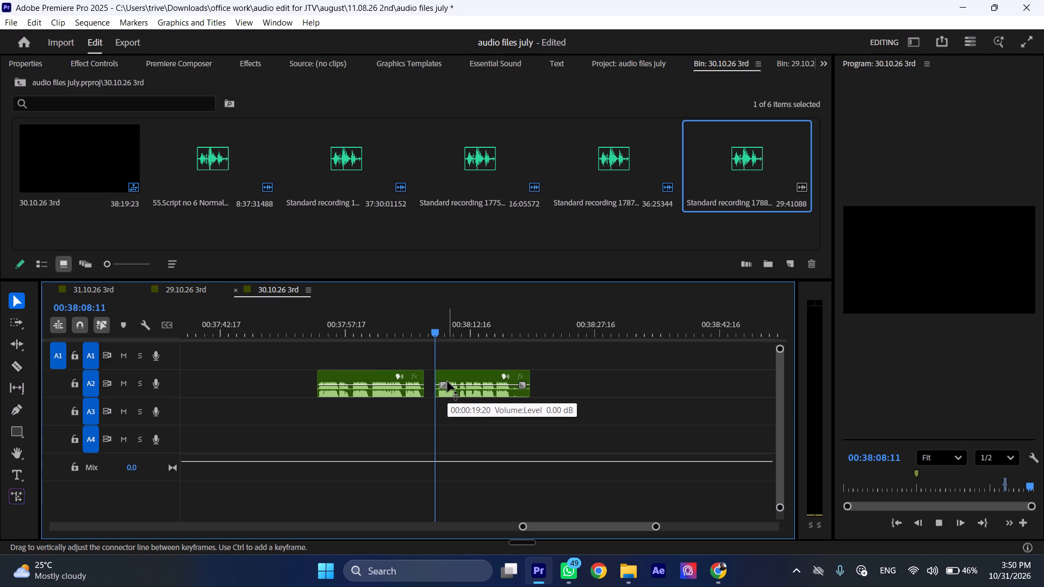
key("l")
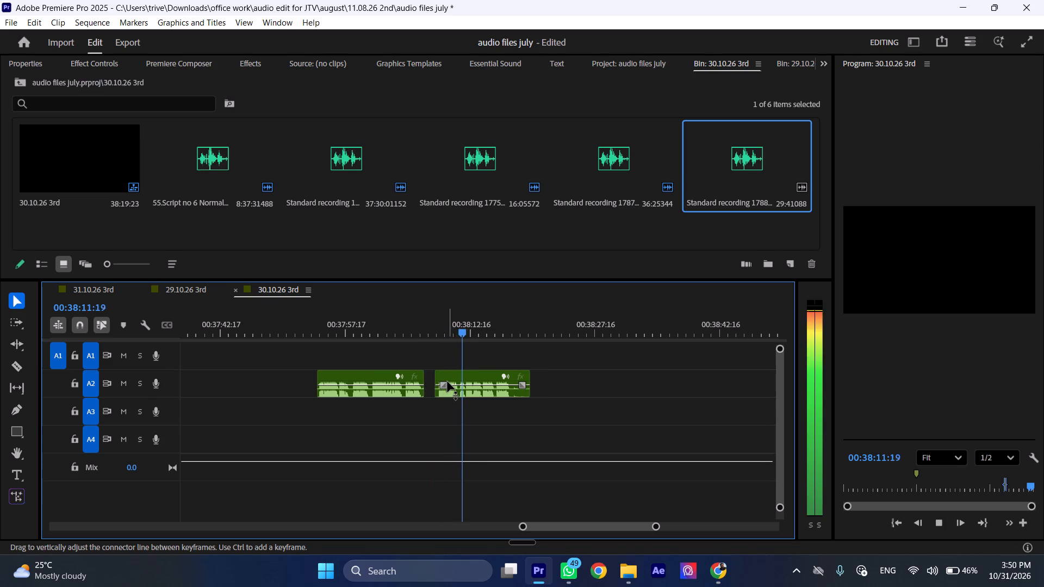
left_click(446, 334)
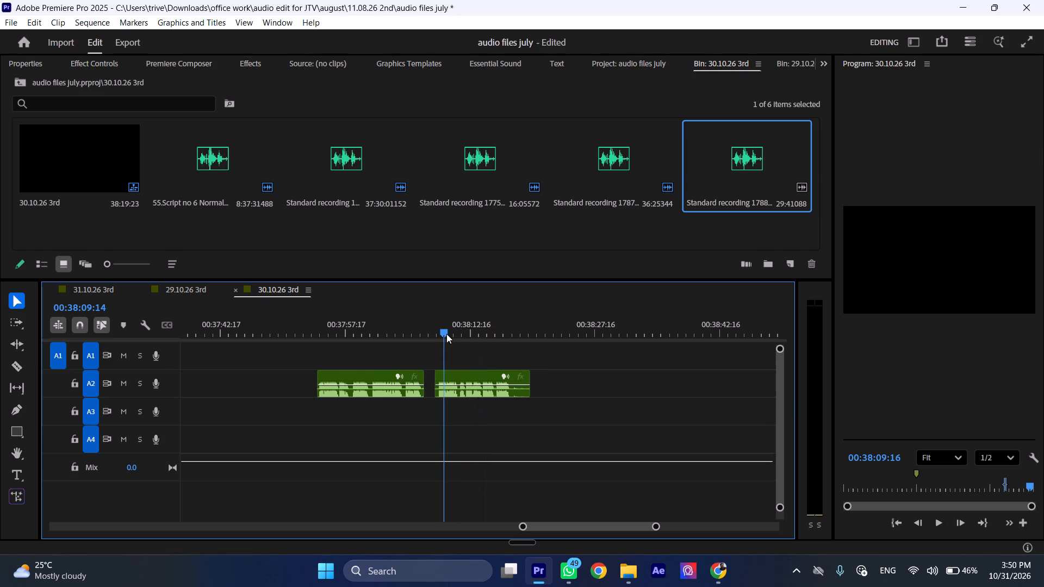
key("space")
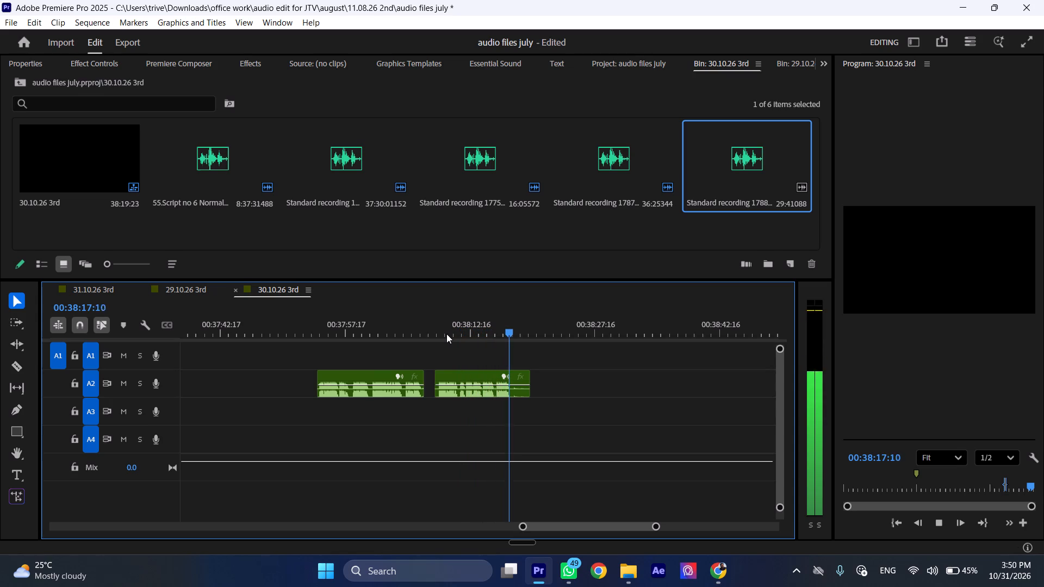
key("space")
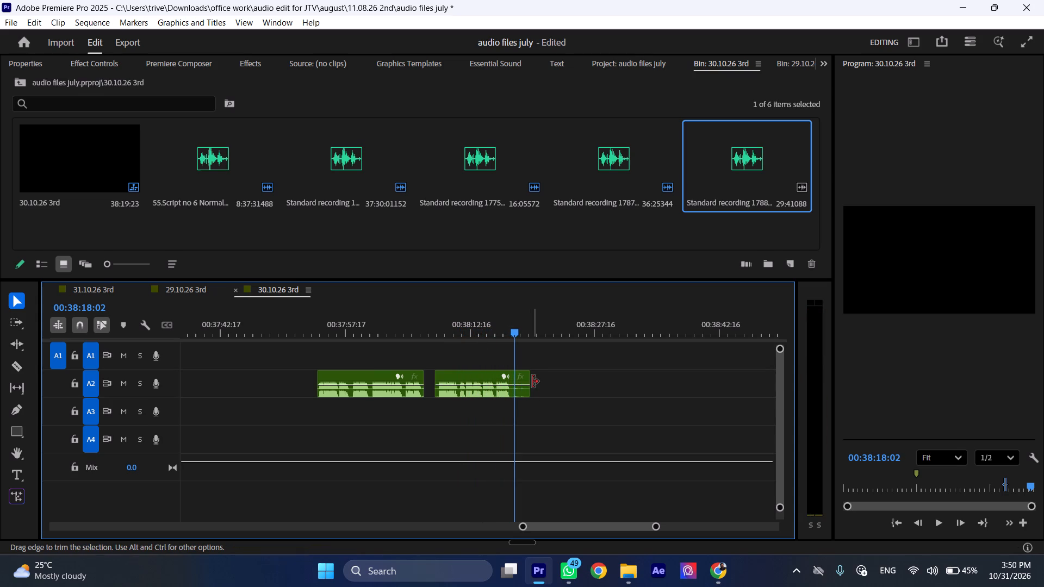
left_click_drag(532, 380, 518, 382)
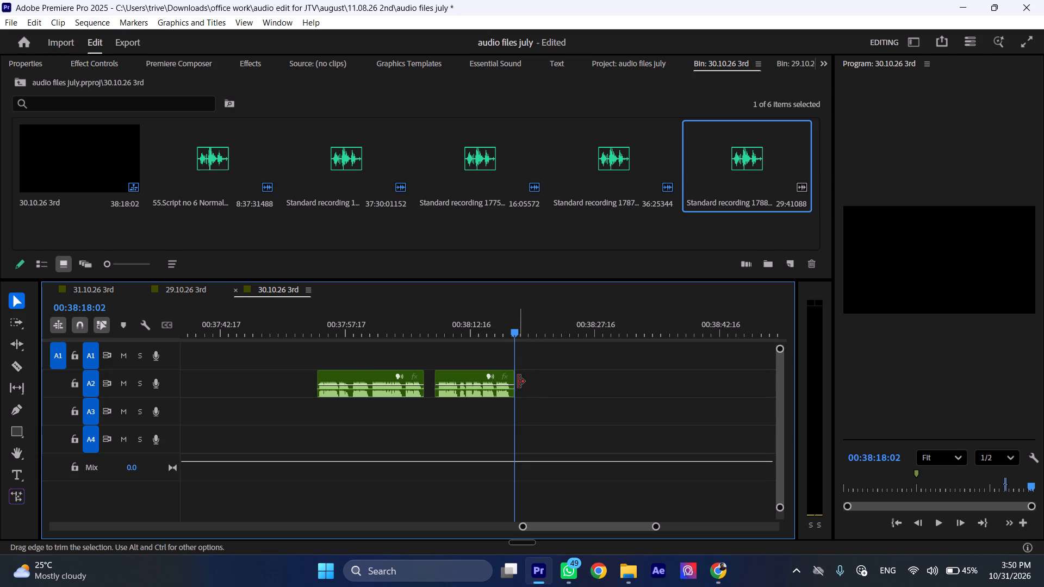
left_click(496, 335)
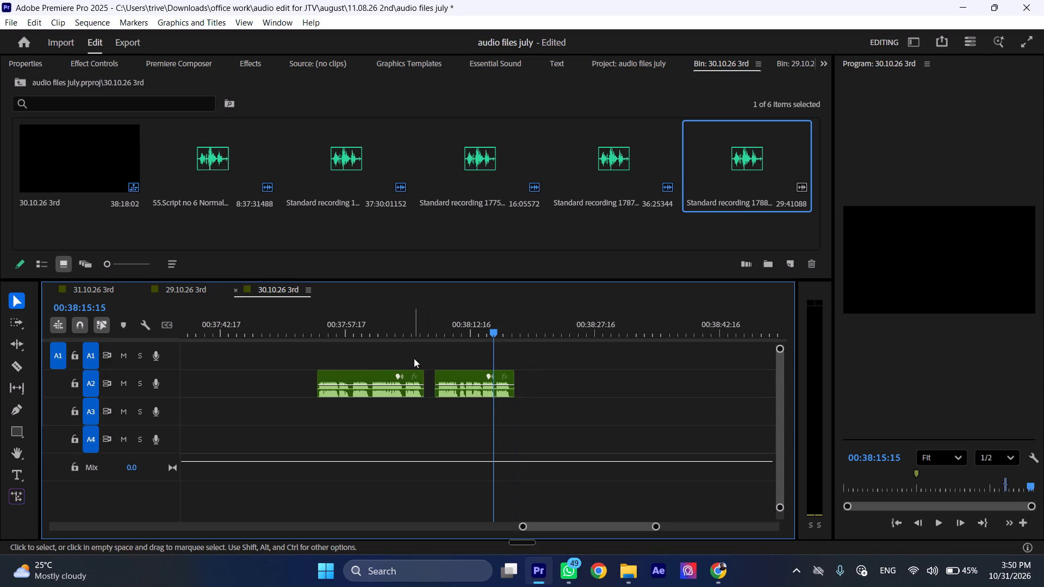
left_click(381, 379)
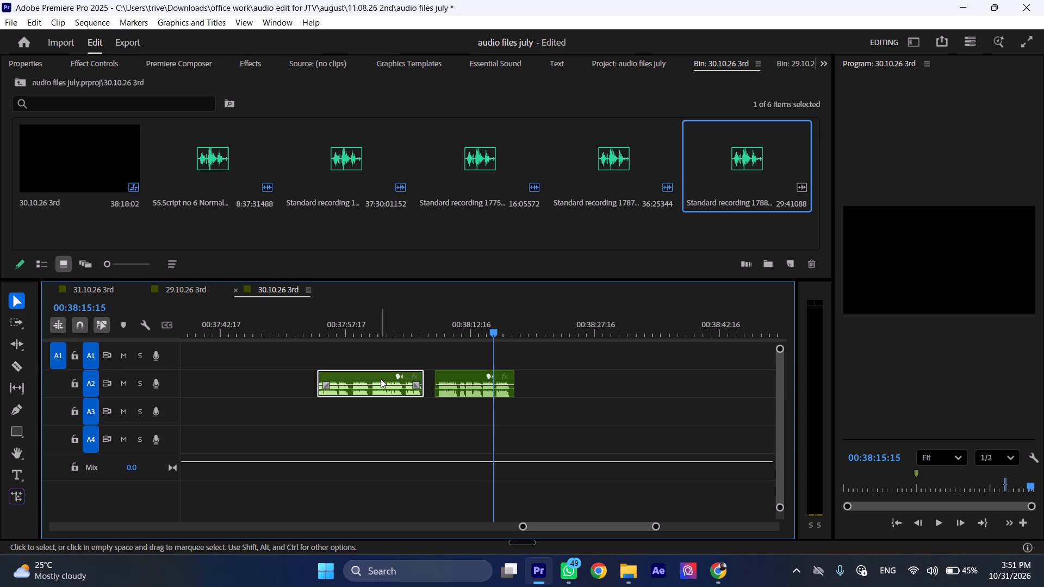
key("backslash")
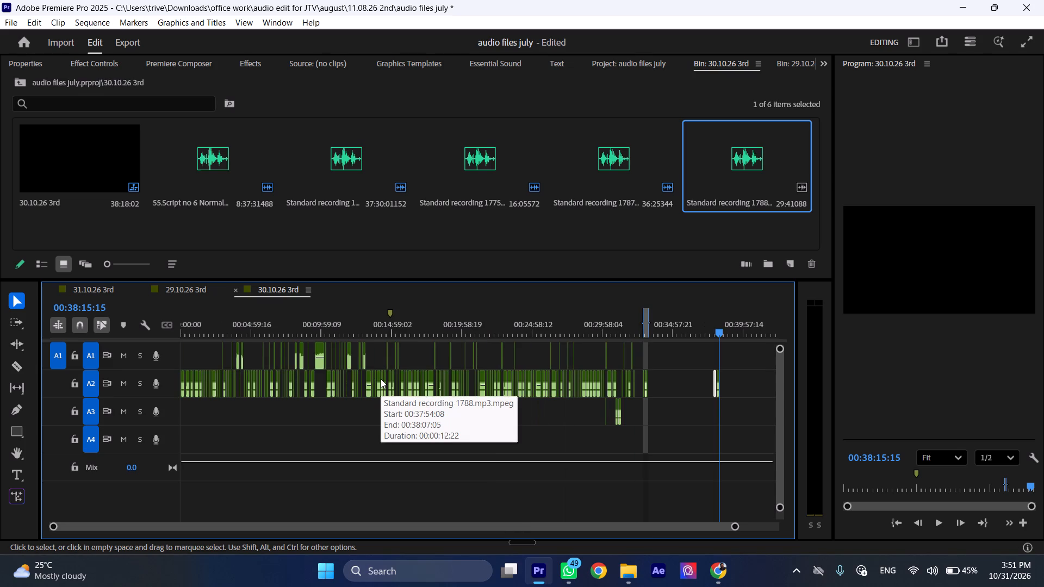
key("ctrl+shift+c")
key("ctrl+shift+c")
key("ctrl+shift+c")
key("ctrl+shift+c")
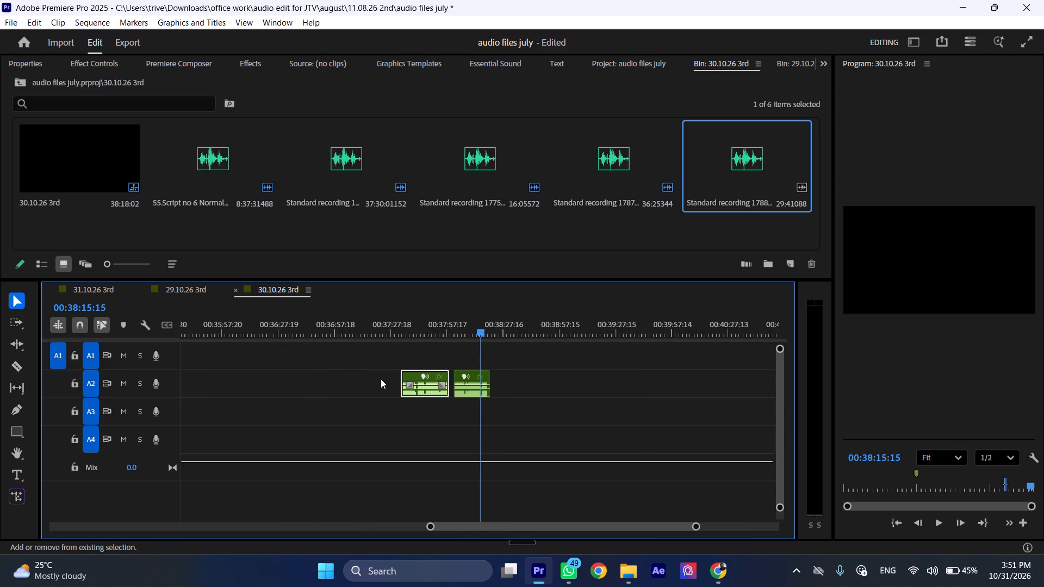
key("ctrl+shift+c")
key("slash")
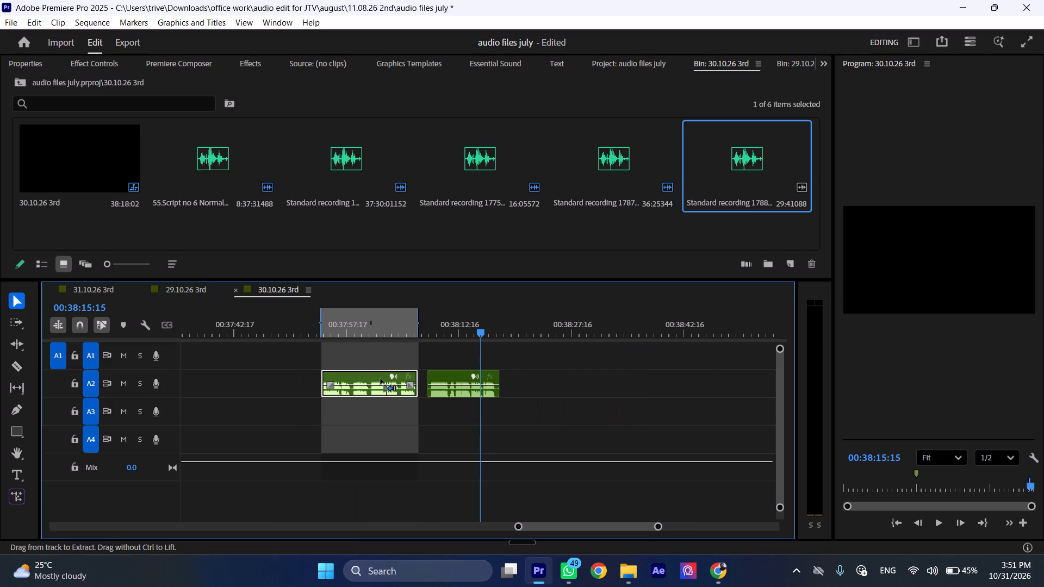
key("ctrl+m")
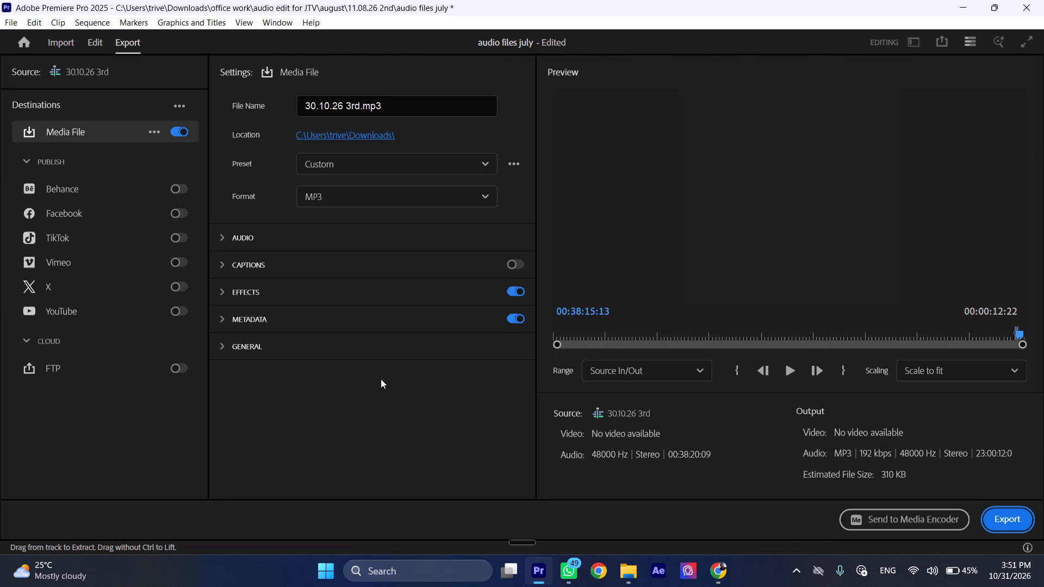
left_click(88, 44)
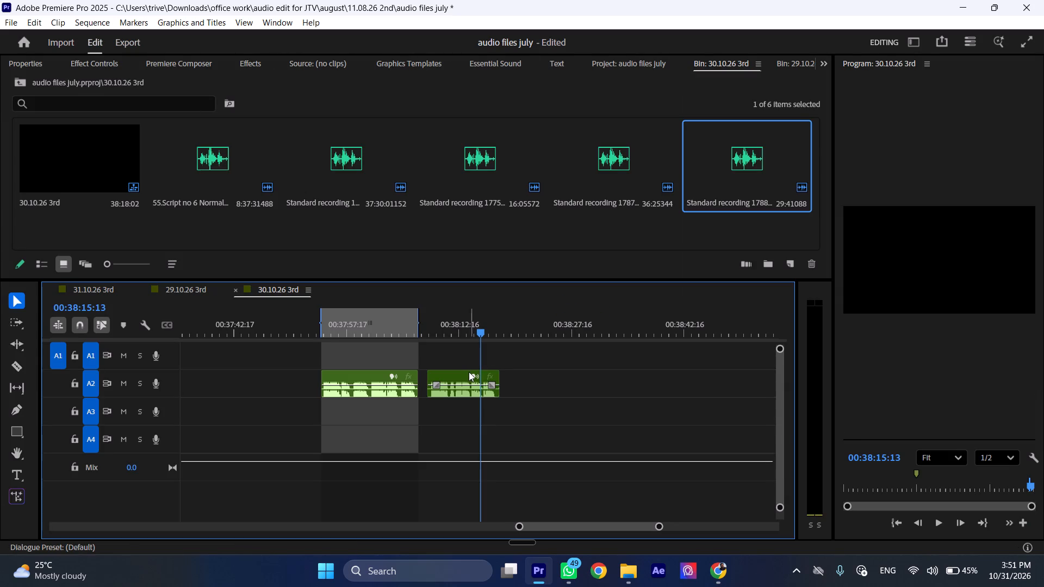
Move the second piece on A2 closer to the first, leaving a short gap, so it ends at about 00:38:17:04.
left_click(465, 372)
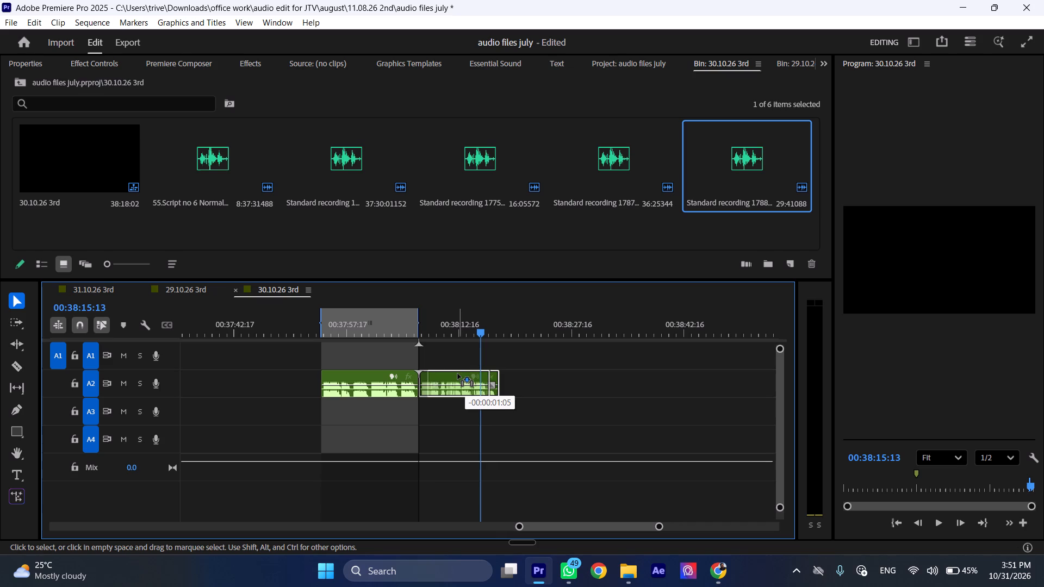
left_click(426, 327)
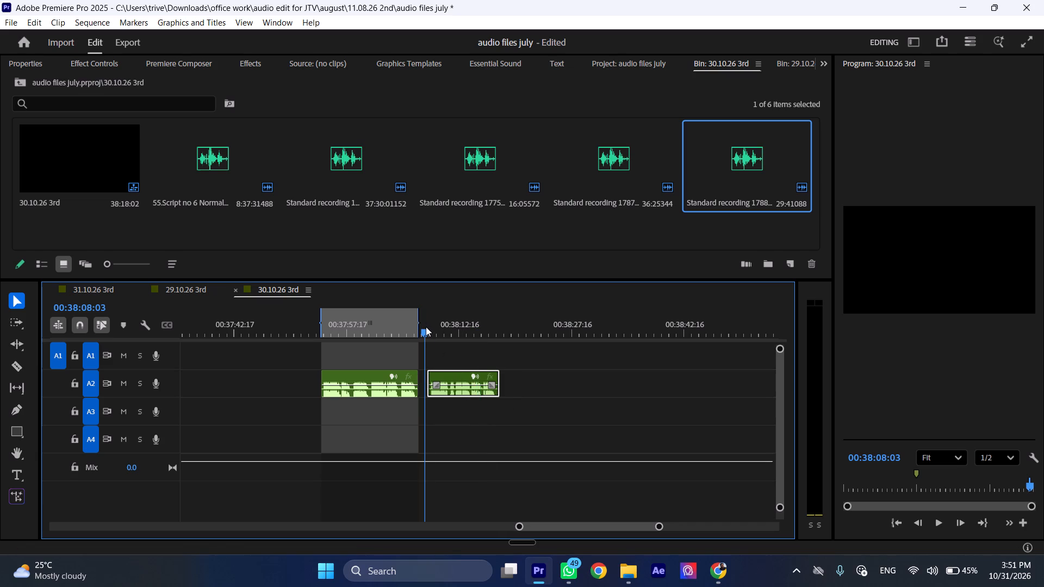
key("ctrl+shift+c")
key("ctrl+shift+c")
key("ctrl+shift+c")
left_click_drag(580, 377, 525, 382)
key("ctrl+shift+x")
key("ctrl+shift+x")
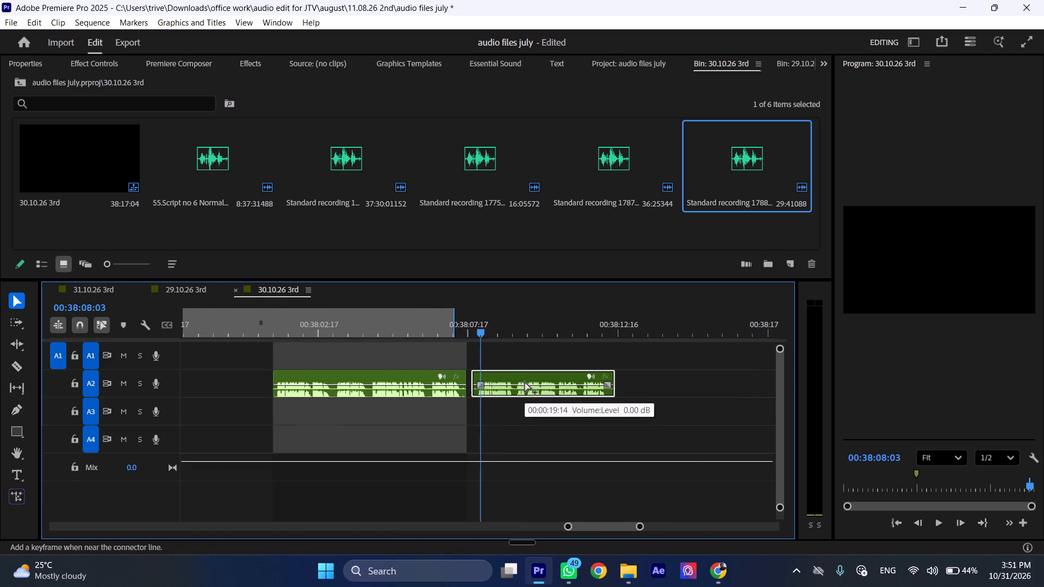
key("ctrl+shift+x")
Mark the range of both recording pieces and export it as "30.10.26 3rd.mp3" to Downloads in MP3 format.
left_click_drag(571, 354, 431, 417)
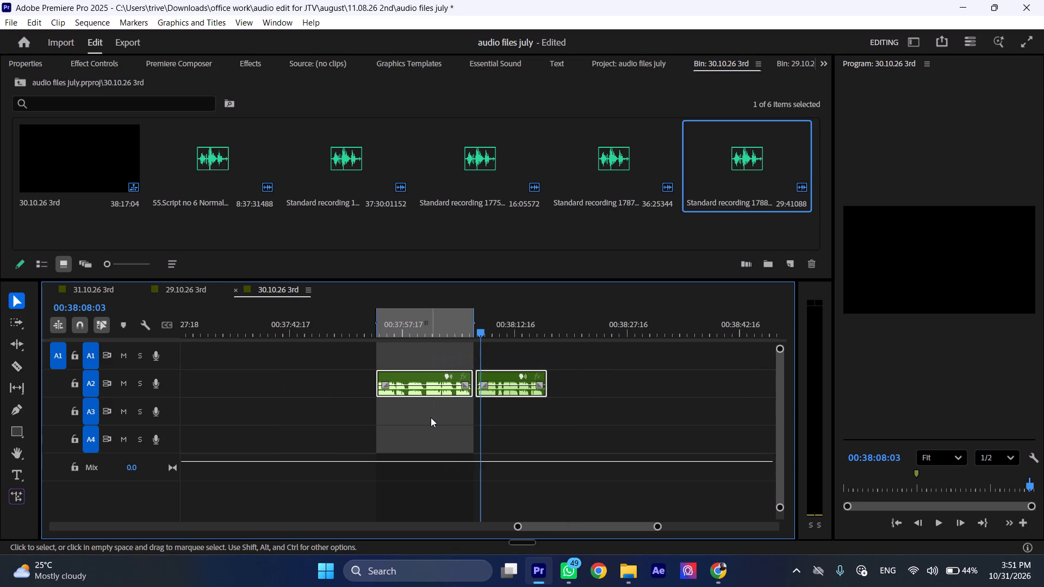
key("slash")
key("ctrl+m")
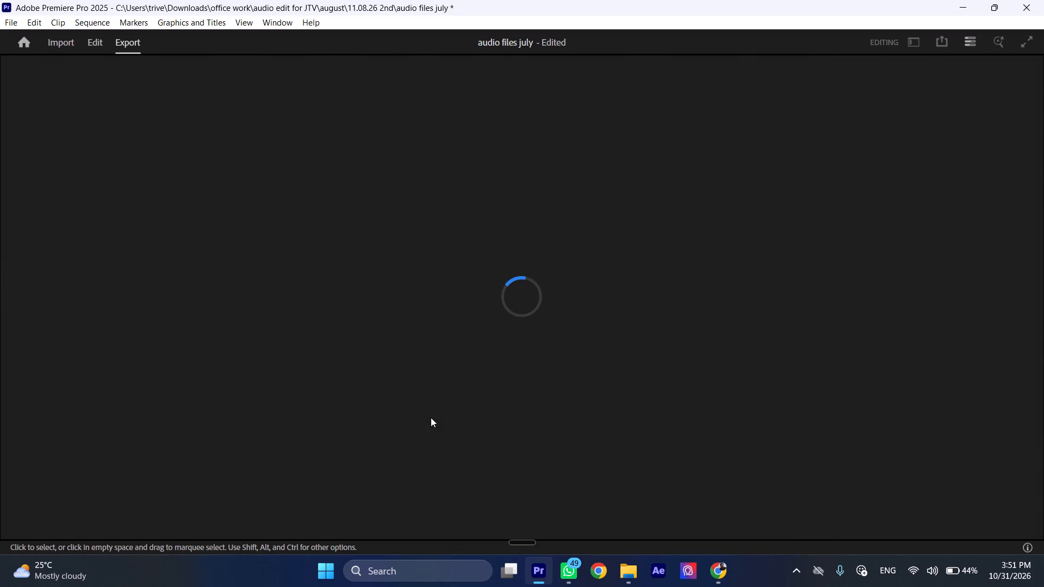
left_click_drag(431, 417, 426, 361)
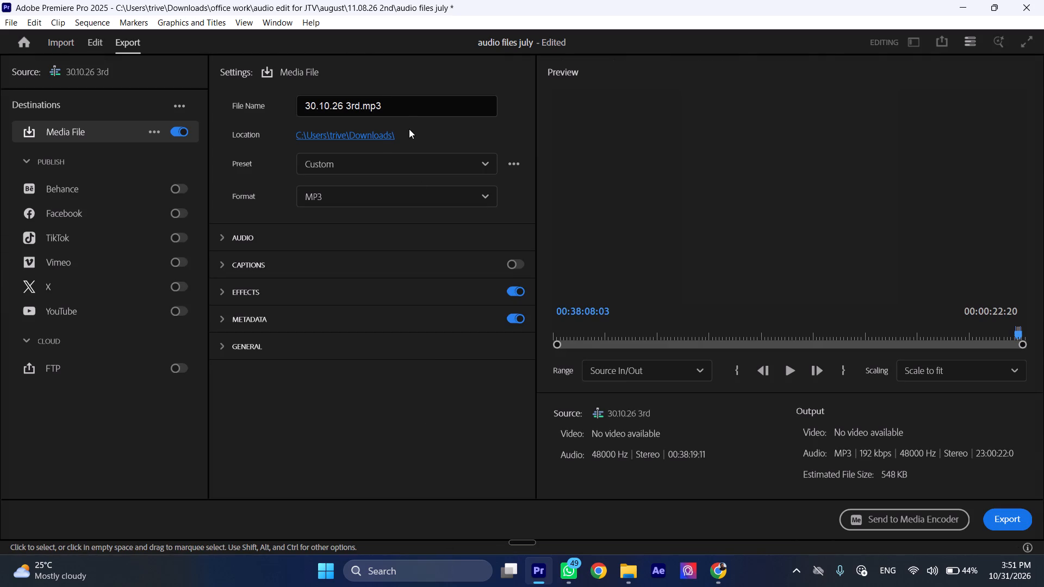
left_click(1002, 521)
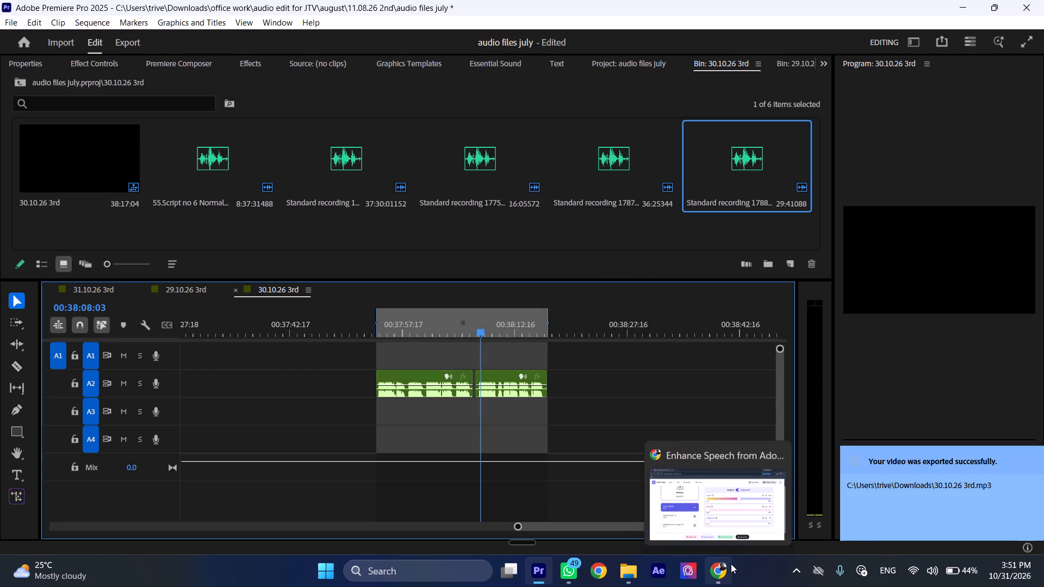
Switch to Adobe Podcast in Chrome and upload "30.10.26 3rd.mp3" from Downloads for speech enhancement.
left_click(731, 564)
left_click(191, 215)
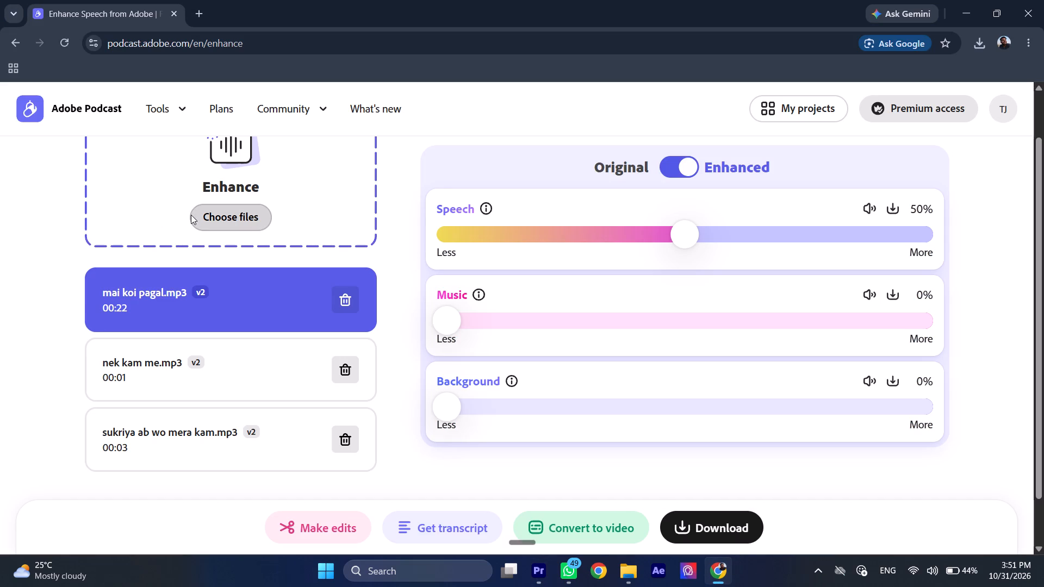
double_click(154, 132)
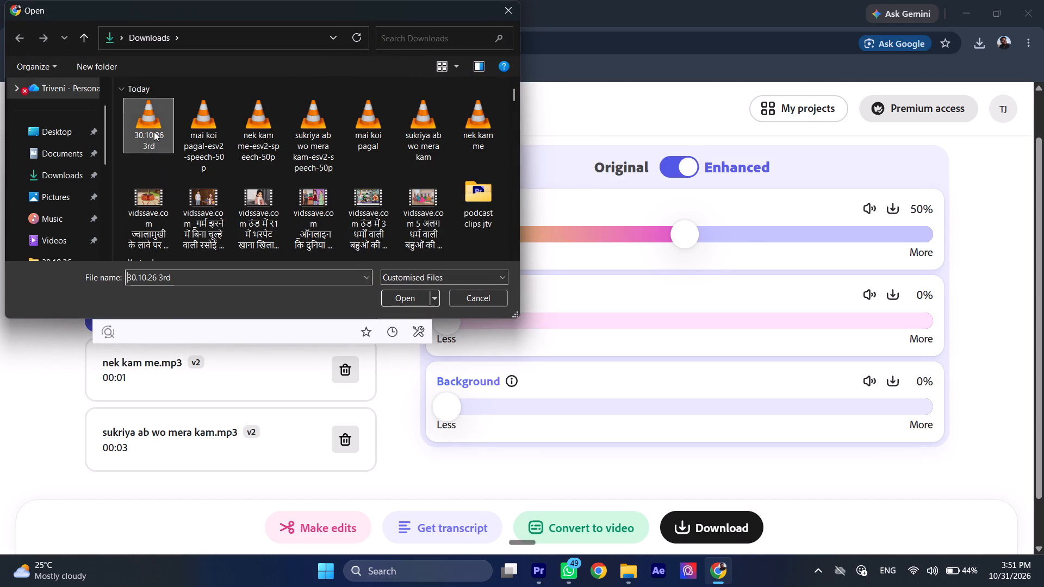
Delete the earlier tracks "mai koi pagal", "nek kam me" and "sukriya ab wo mera kam" from the enhanced files list.
left_click(353, 364)
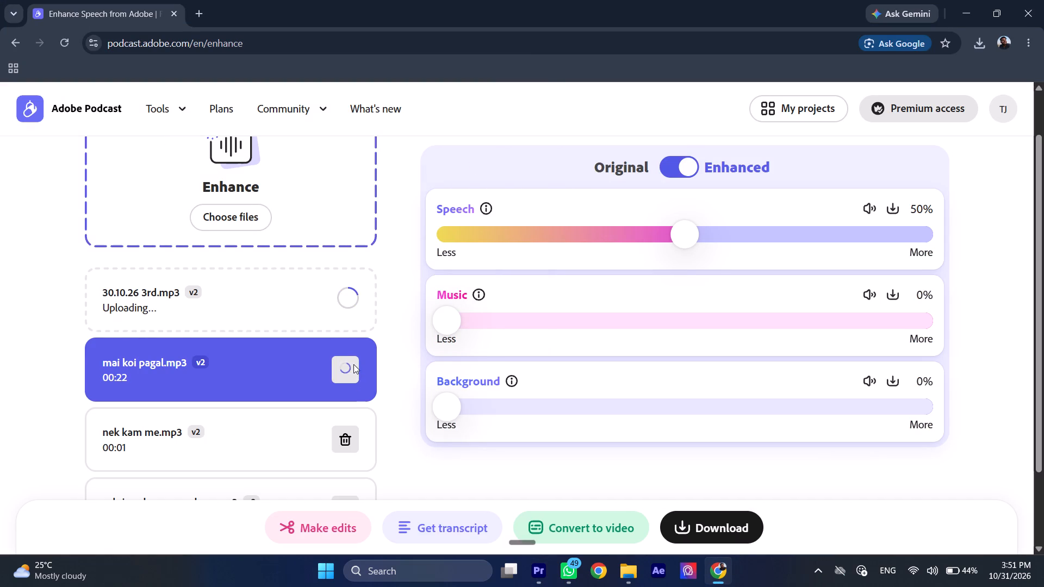
left_click(353, 429)
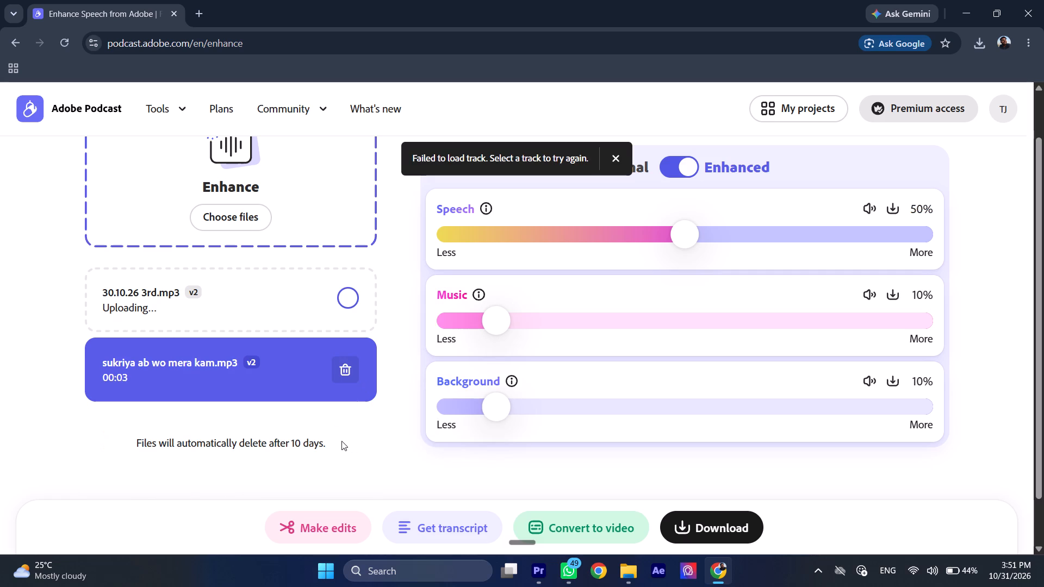
left_click(342, 372)
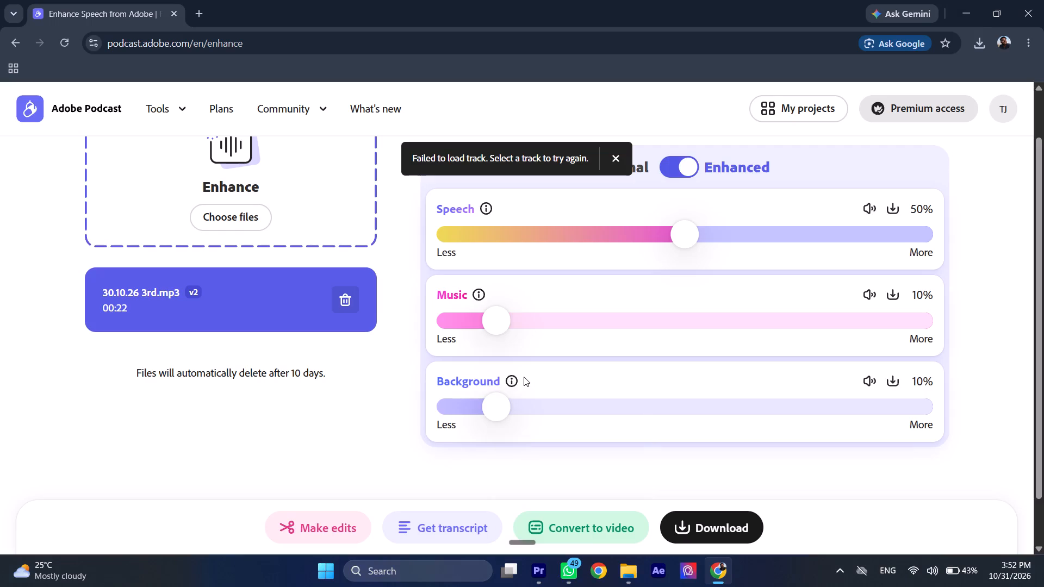
Set both the Music and Background levels of the enhanced "30.10.26 3rd.mp3" to 0%.
left_click_drag(492, 317, 437, 323)
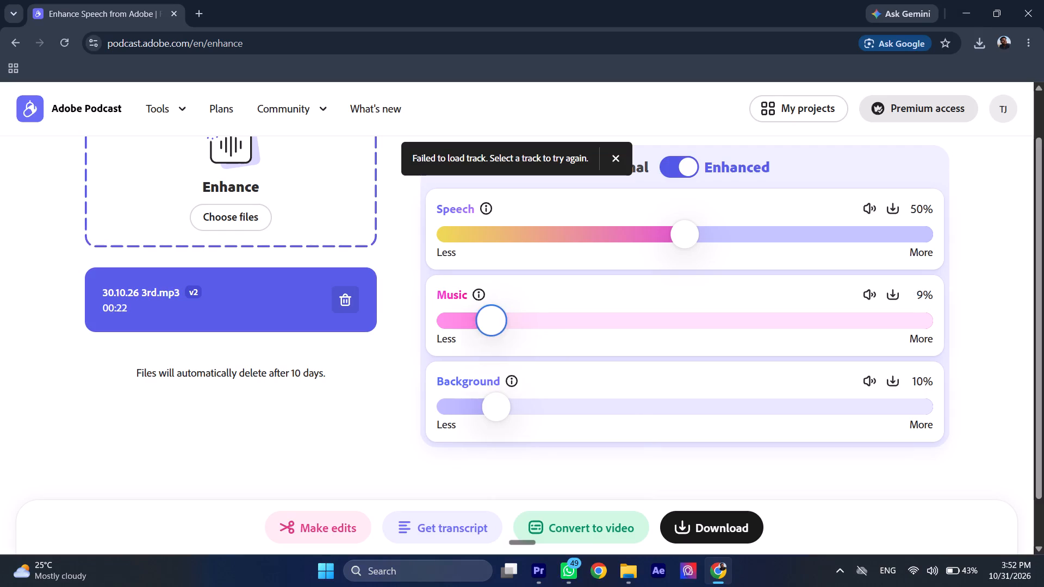
left_click_drag(437, 323, 423, 329)
left_click_drag(486, 401, 420, 408)
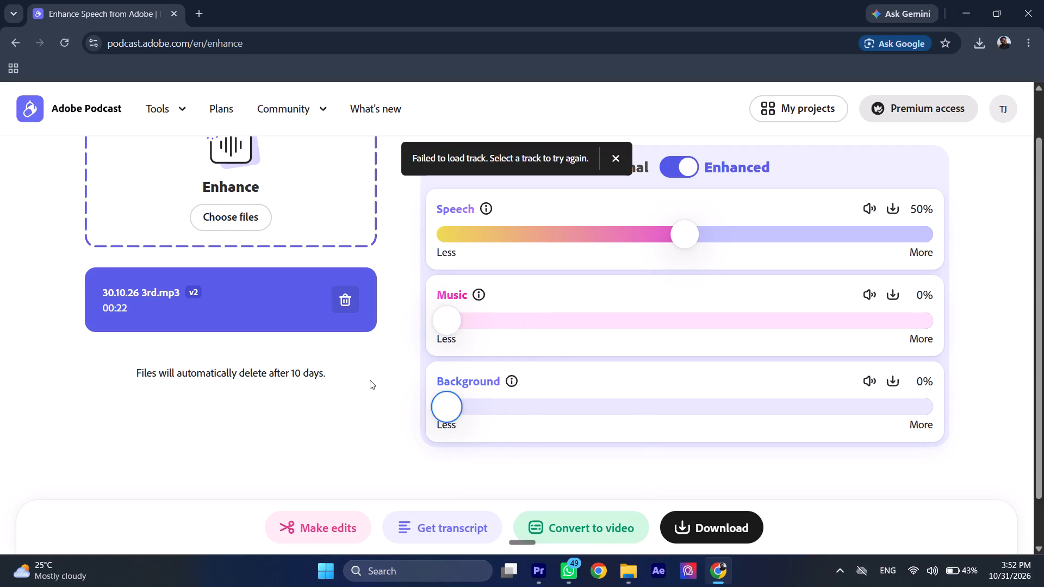
Download the enhanced Speech track of "30.10.26 3rd.mp3" at 50%.
scroll(370, 380, "up", 1)
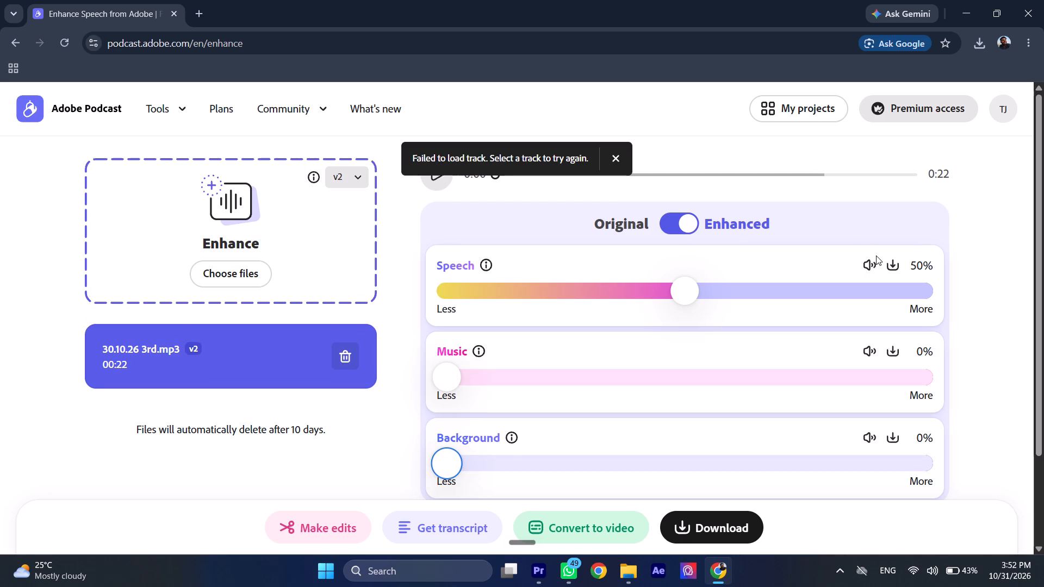
left_click(892, 261)
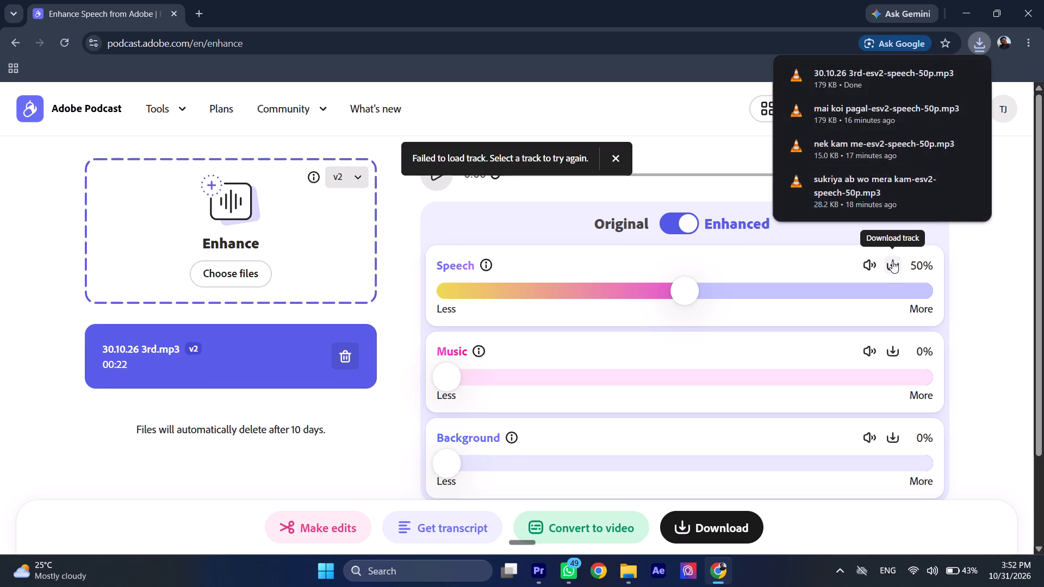
Show the downloaded "30.10.26 3rd-esv2-speech-50p" file in File Explorer and reload the Downloads folder.
left_click(939, 78)
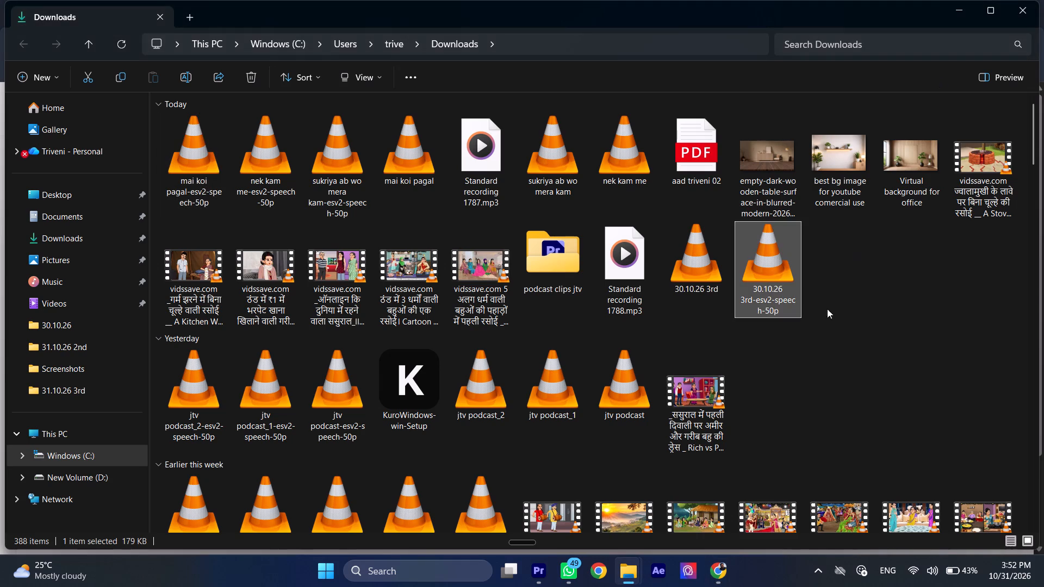
left_click(84, 240)
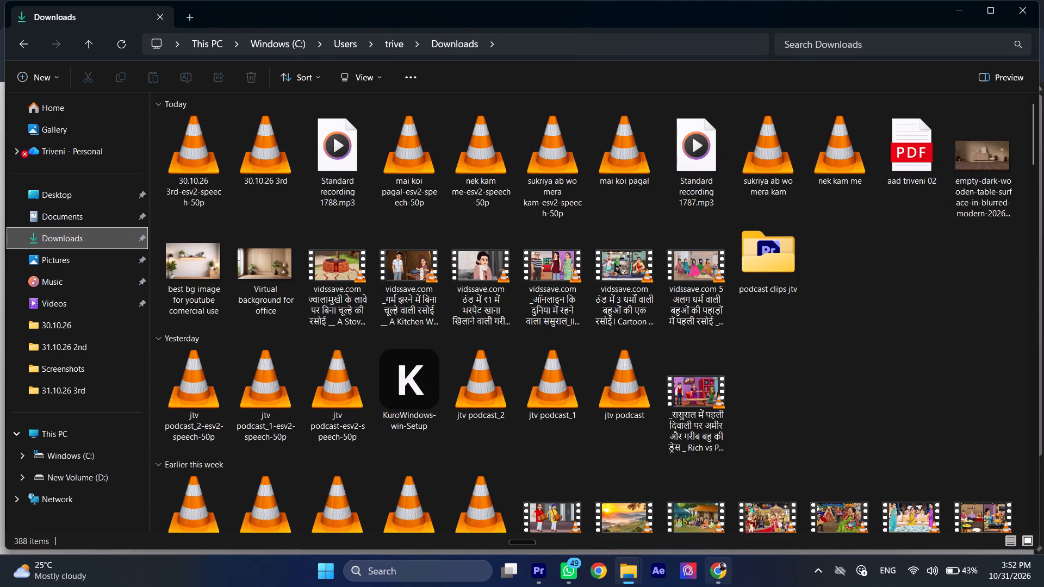